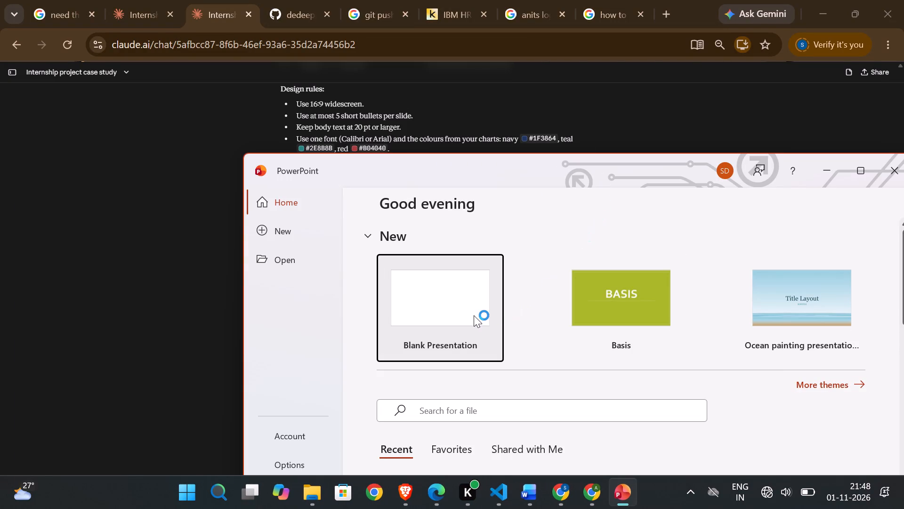
{"action": "left_click", "coordinate": [474, 315]}
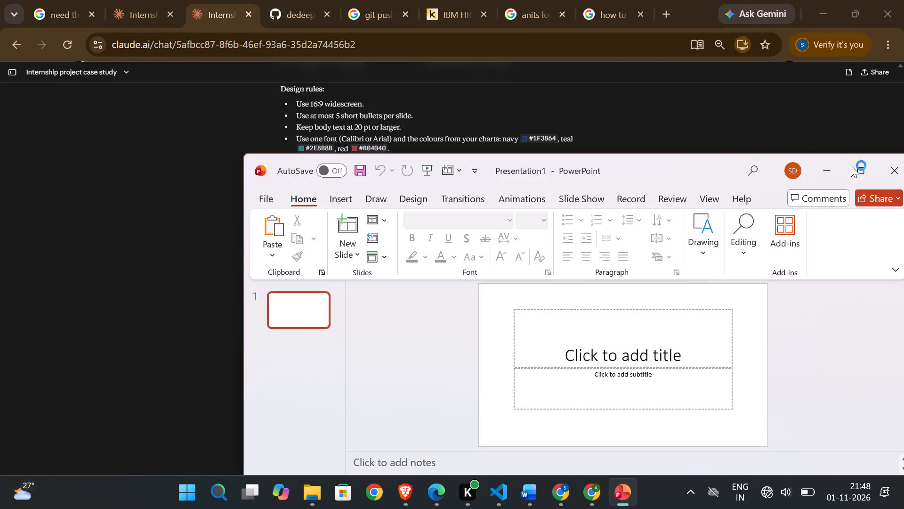
{"action": "left_click", "coordinate": [853, 165]}
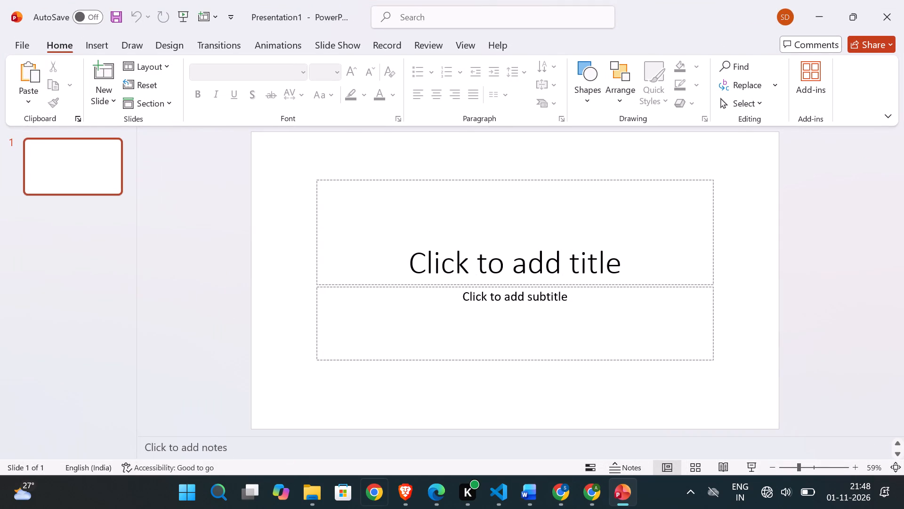
Switch to File Explorer and look through the files and folders in the Documents folder.
{"action": "left_click", "coordinate": [318, 499]}
{"action": "scroll", "coordinate": [305, 301], "scroll_direction": "down", "scroll_amount": 1}
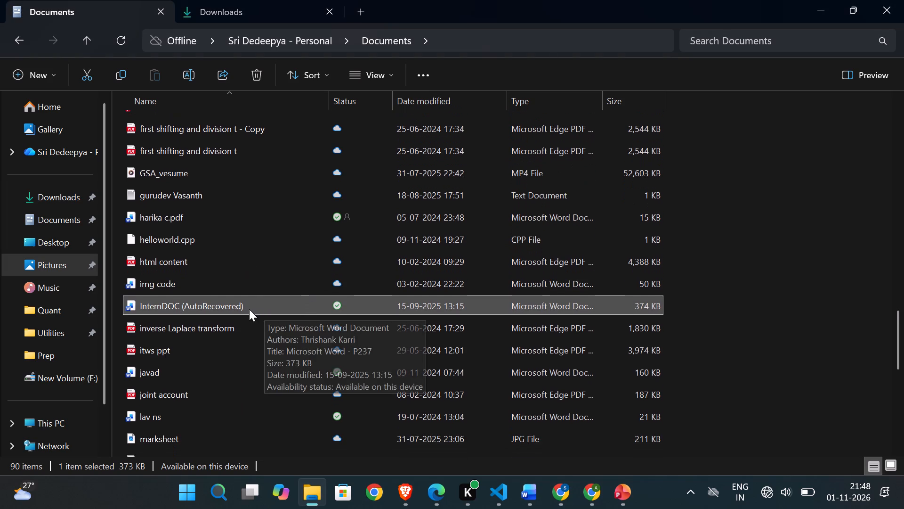
{"action": "scroll", "coordinate": [256, 279], "scroll_direction": "down", "scroll_amount": 2}
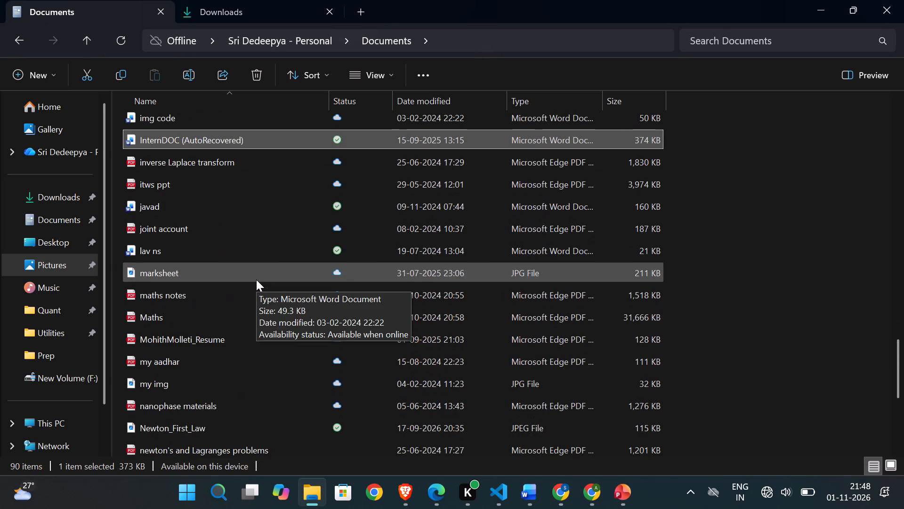
{"action": "scroll", "coordinate": [200, 287], "scroll_direction": "down", "scroll_amount": 3}
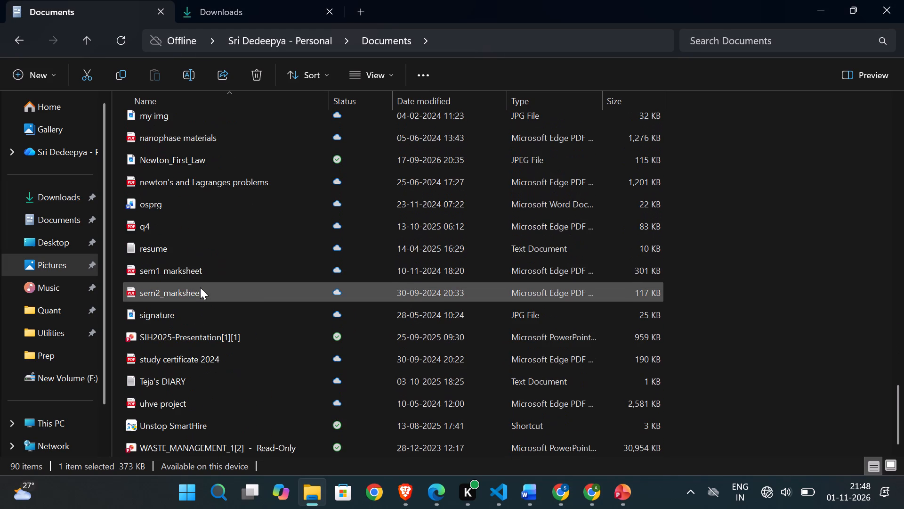
{"action": "scroll", "coordinate": [200, 287], "scroll_direction": "down", "scroll_amount": 3}
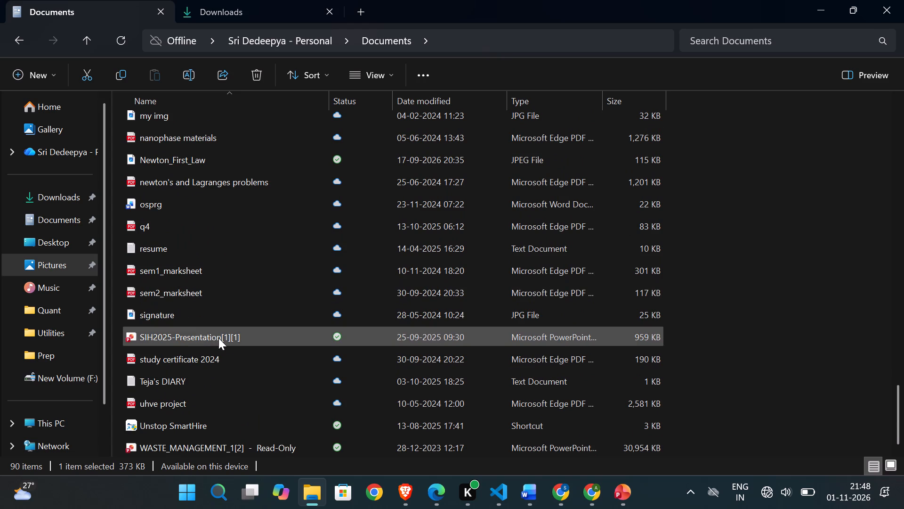
{"action": "scroll", "coordinate": [218, 338], "scroll_direction": "up", "scroll_amount": 3}
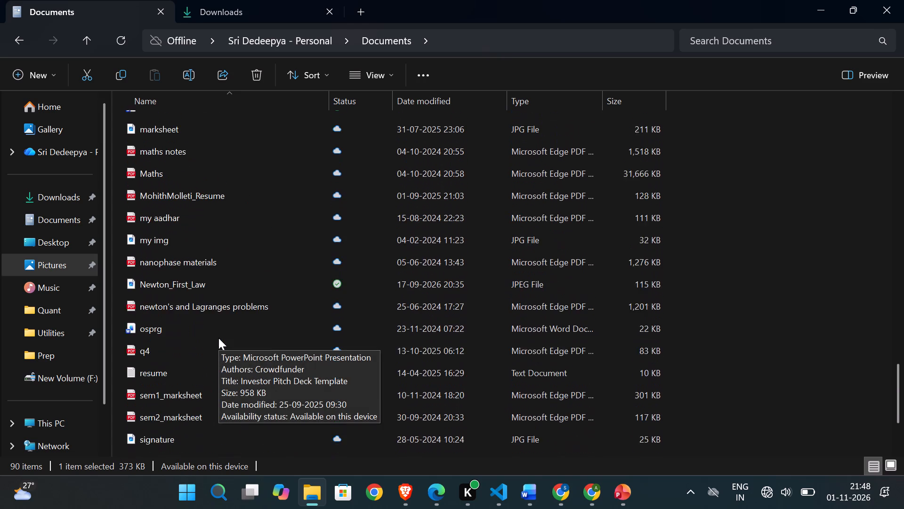
{"action": "scroll", "coordinate": [218, 338], "scroll_direction": "up", "scroll_amount": 4}
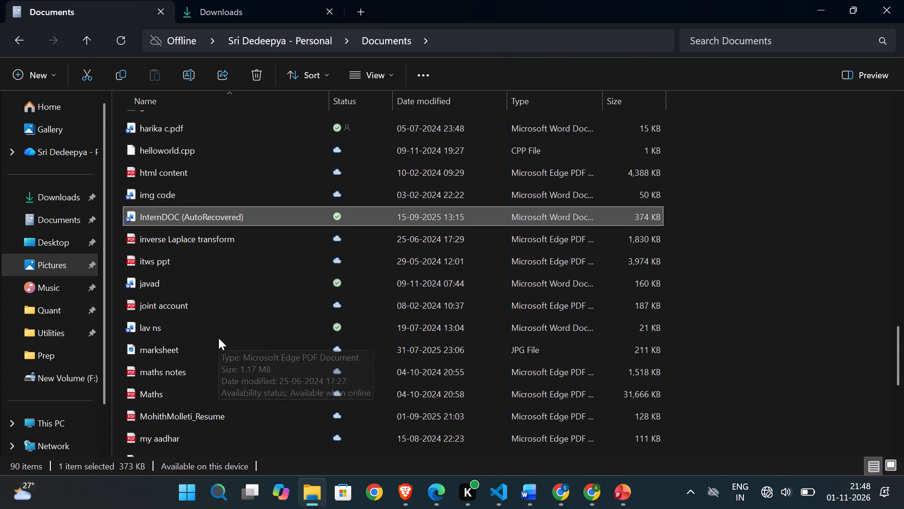
{"action": "scroll", "coordinate": [218, 338], "scroll_direction": "up", "scroll_amount": 2}
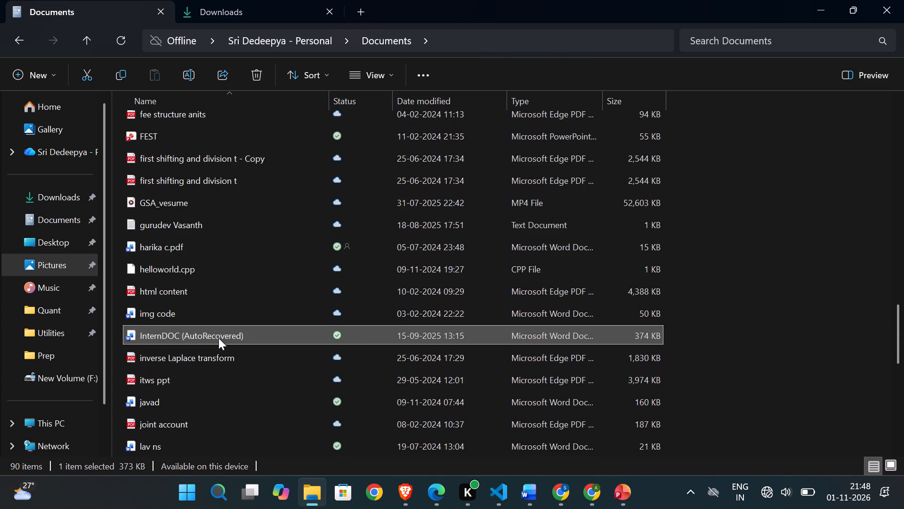
{"action": "scroll", "coordinate": [195, 185], "scroll_direction": "up", "scroll_amount": 2}
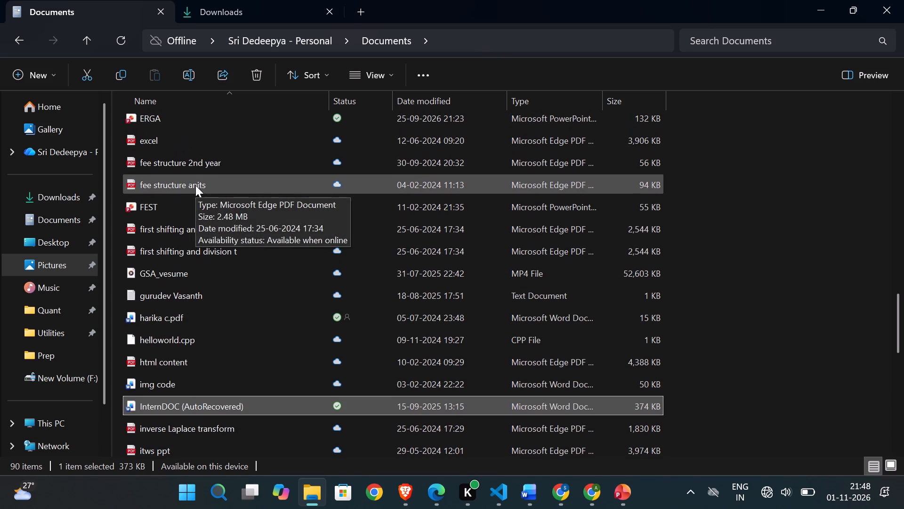
{"action": "scroll", "coordinate": [193, 175], "scroll_direction": "up", "scroll_amount": 2}
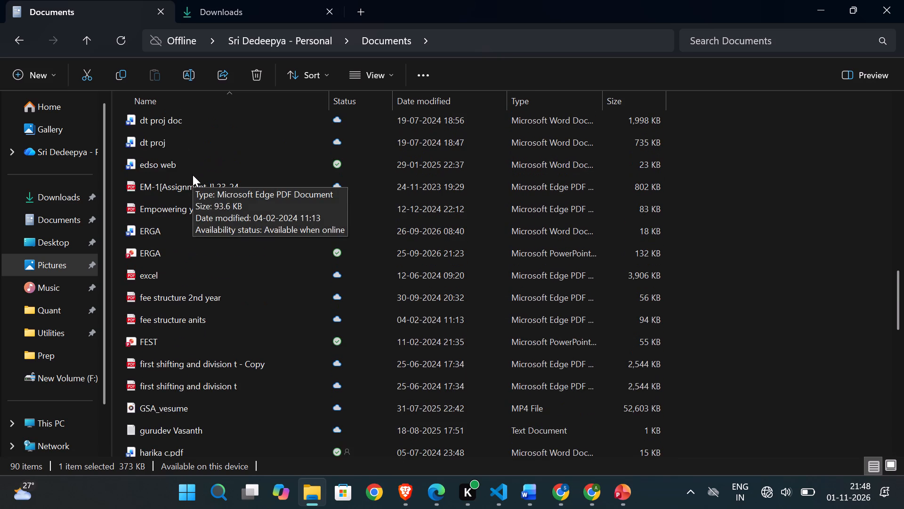
{"action": "scroll", "coordinate": [193, 175], "scroll_direction": "up", "scroll_amount": 2}
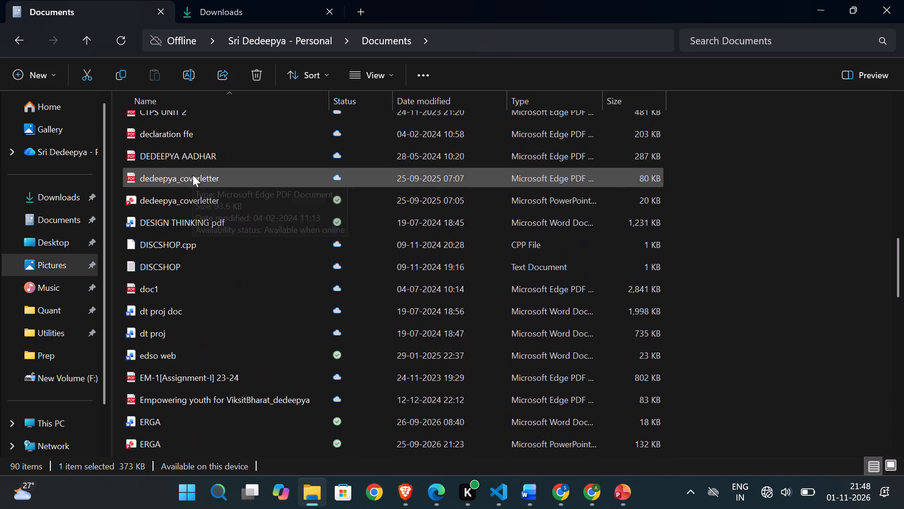
{"action": "scroll", "coordinate": [193, 175], "scroll_direction": "up", "scroll_amount": 2}
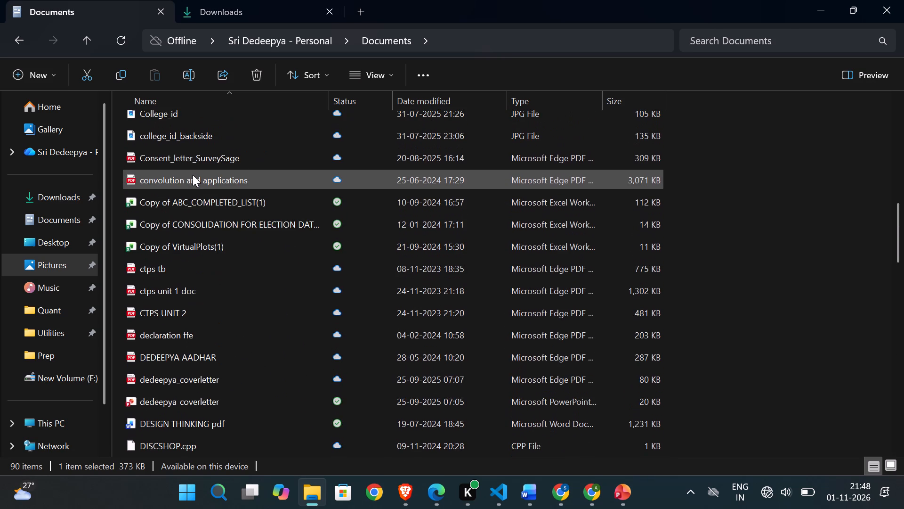
{"action": "scroll", "coordinate": [193, 175], "scroll_direction": "up", "scroll_amount": 3}
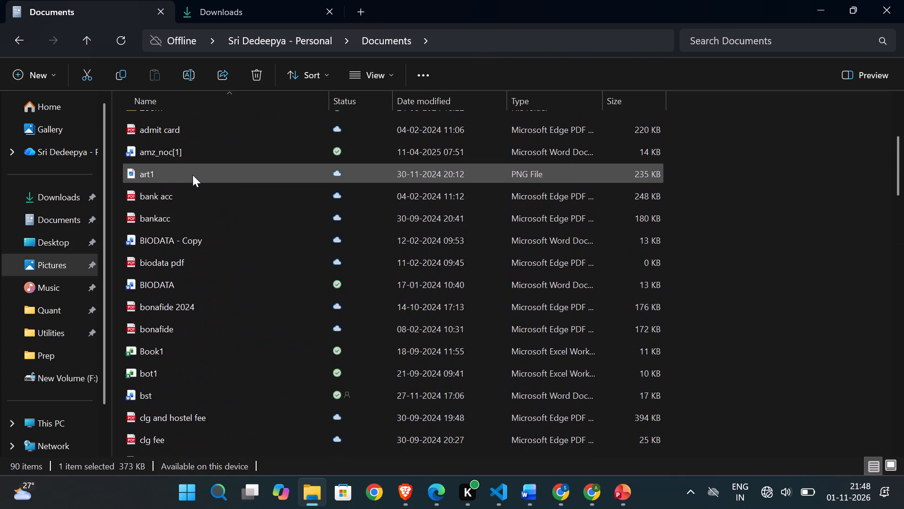
{"action": "scroll", "coordinate": [223, 235], "scroll_direction": "up", "scroll_amount": 4}
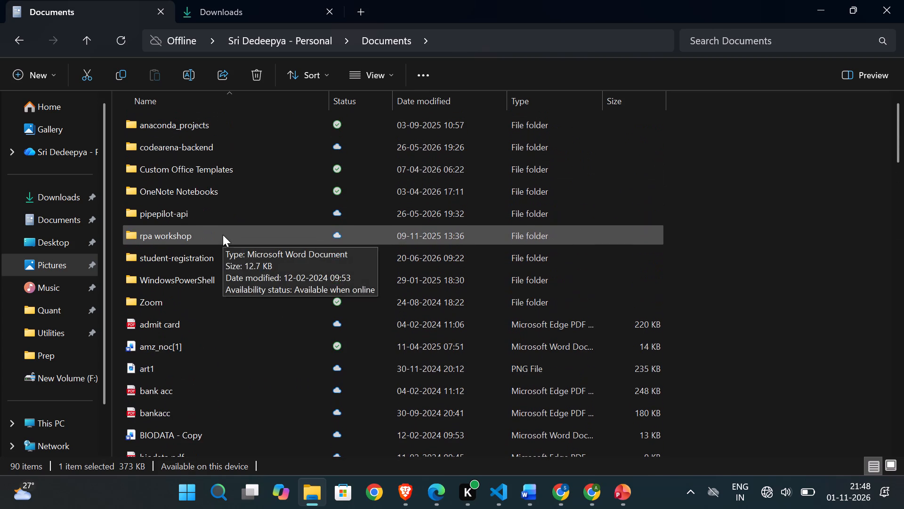
{"action": "scroll", "coordinate": [223, 235], "scroll_direction": "up", "scroll_amount": 1}
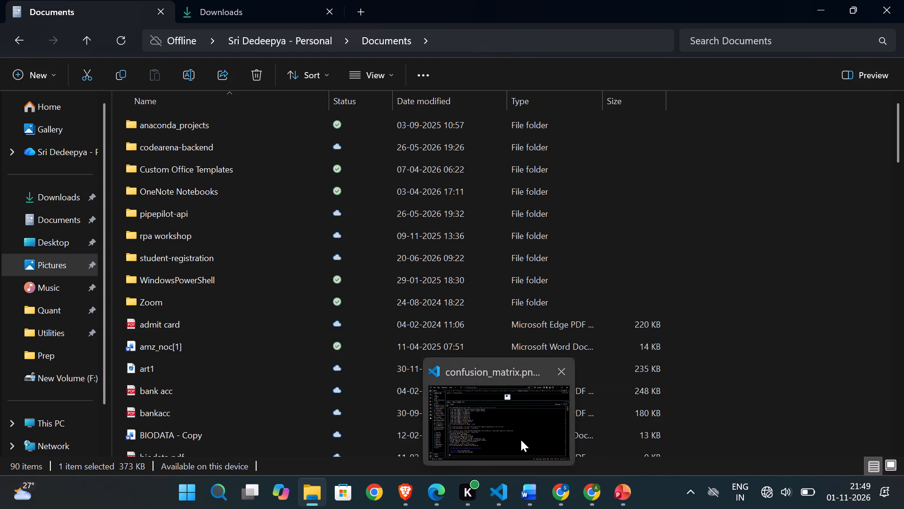
{"action": "left_click", "coordinate": [625, 490]}
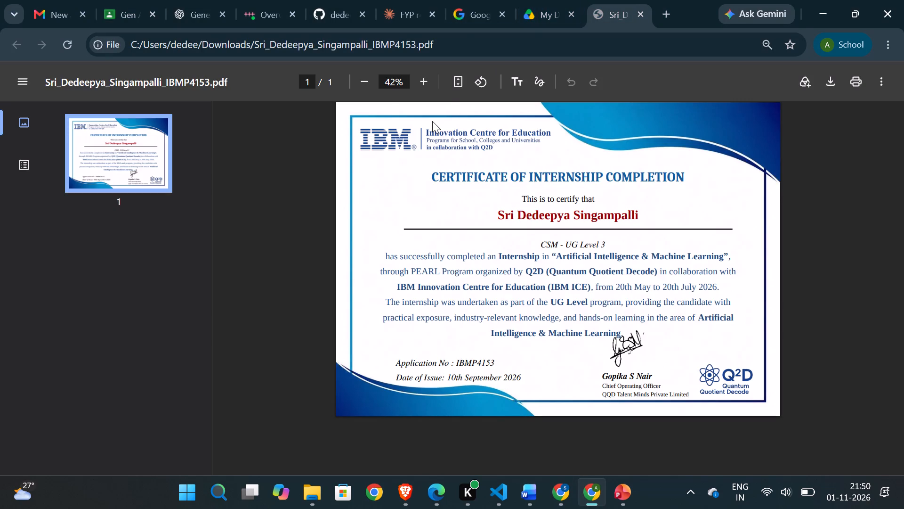
{"action": "left_click_drag", "start_coordinate": [361, 159], "coordinate": [462, 136]}
{"action": "left_click_drag", "start_coordinate": [462, 136], "coordinate": [426, 143]}
{"action": "key", "text": "Print"}
{"action": "left_click_drag", "start_coordinate": [357, 154], "coordinate": [371, 140]}
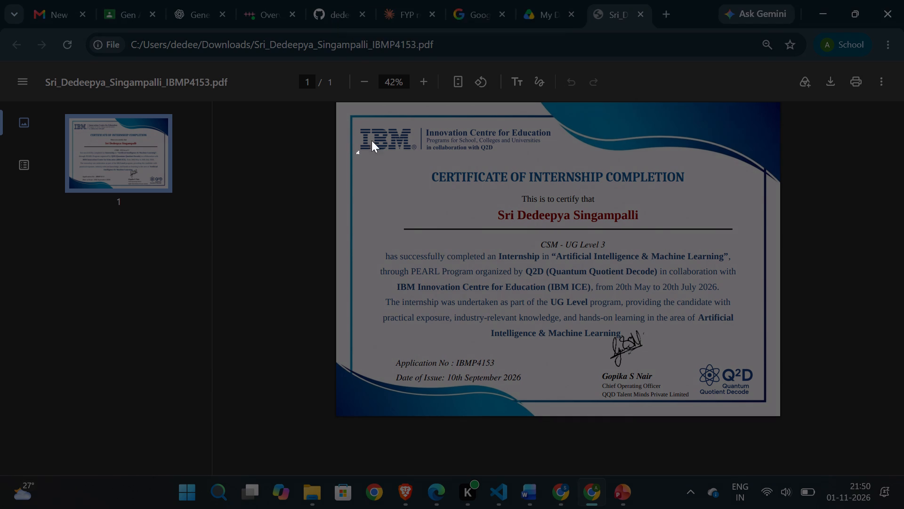
{"action": "left_click_drag", "start_coordinate": [371, 140], "coordinate": [421, 128]}
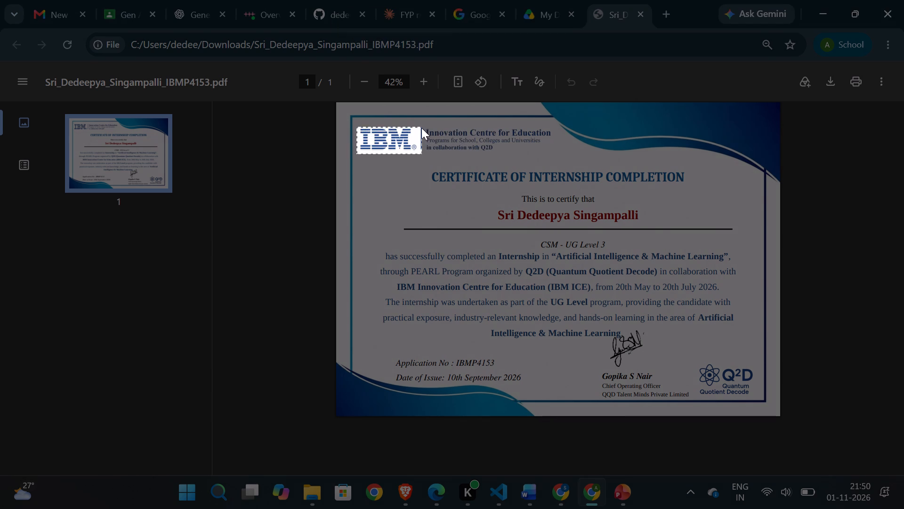
{"action": "left_click_drag", "start_coordinate": [421, 128], "coordinate": [572, 125]}
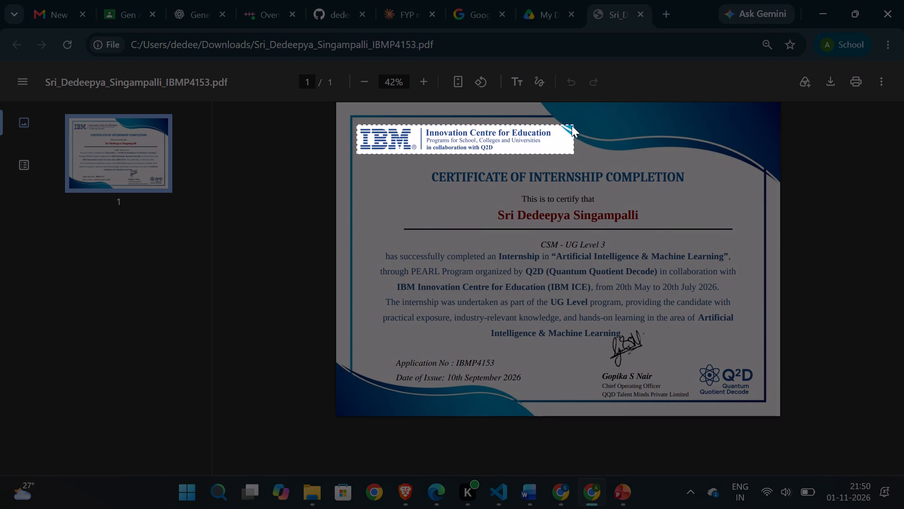
{"action": "left_click_drag", "start_coordinate": [572, 125], "coordinate": [552, 126]}
{"action": "left_click_drag", "start_coordinate": [552, 126], "coordinate": [551, 126]}
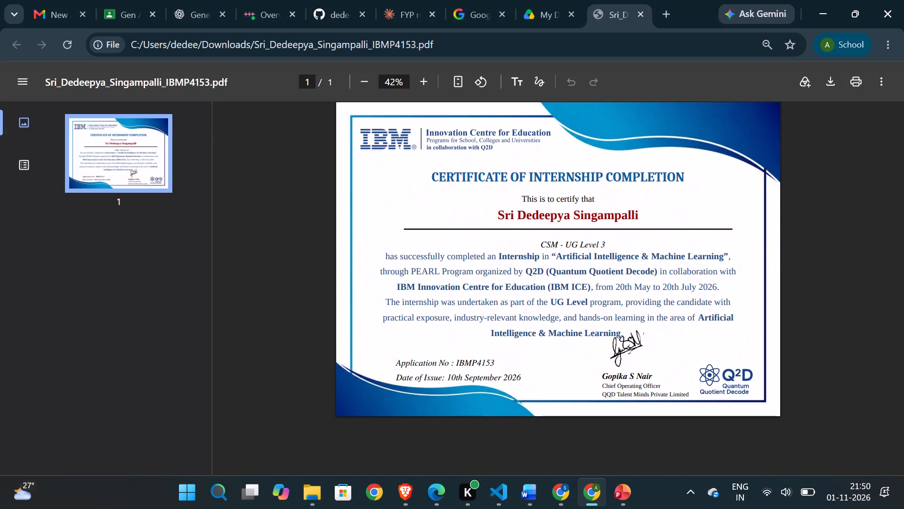
Paste the IBM Innovation Centre for Education logo onto the PowerPoint title slide and move it to the slide's top-right corner.
{"action": "left_click", "coordinate": [628, 489]}
{"action": "left_click", "coordinate": [587, 268]}
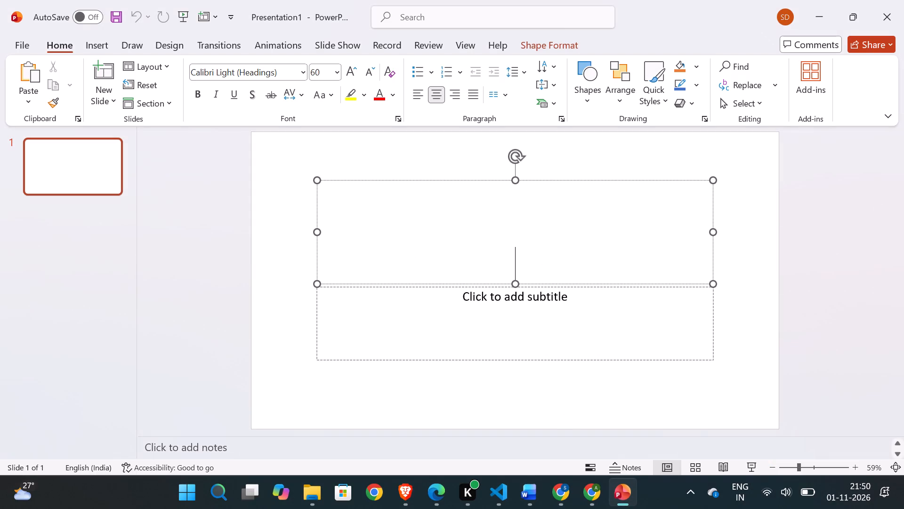
{"action": "left_click", "coordinate": [549, 387]}
{"action": "key", "text": "ctrl+v"}
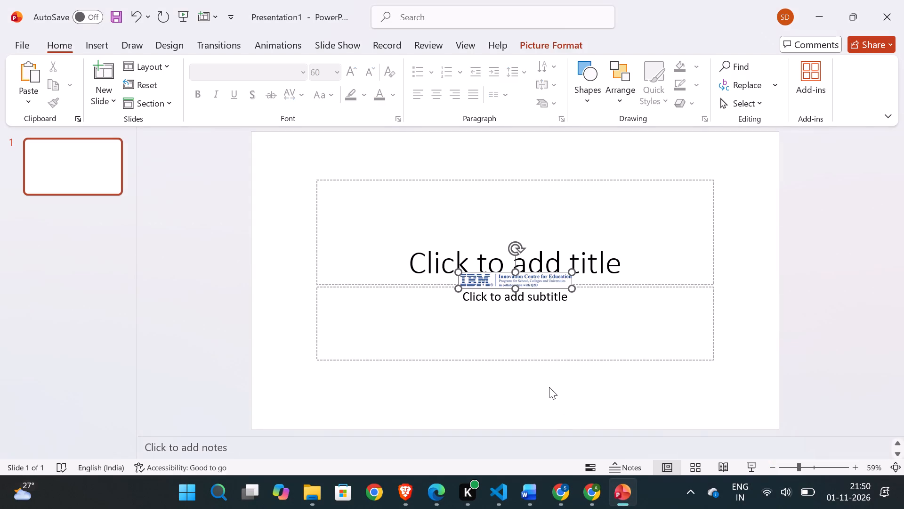
{"action": "left_click_drag", "start_coordinate": [505, 280], "coordinate": [590, 217]}
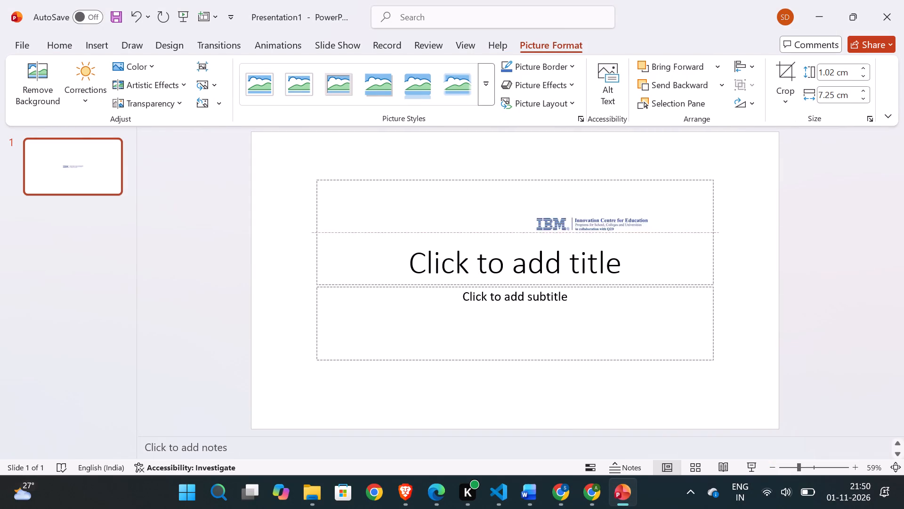
{"action": "left_click_drag", "start_coordinate": [590, 217], "coordinate": [666, 150]}
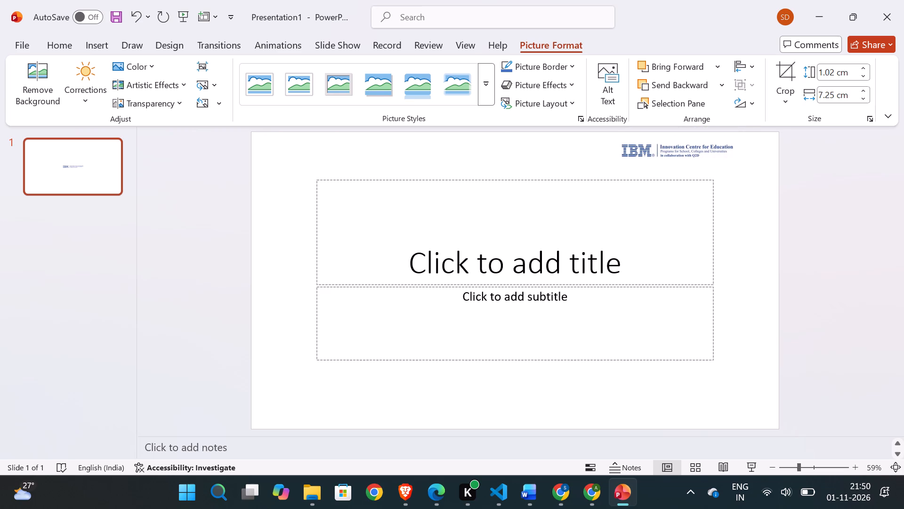
{"action": "left_click_drag", "start_coordinate": [666, 150], "coordinate": [664, 150]}
Enlarge the IBM logo to about 1.42 cm high by 10.05 cm wide and nudge it into the slide corner.
{"action": "left_click_drag", "start_coordinate": [731, 163], "coordinate": [734, 164]}
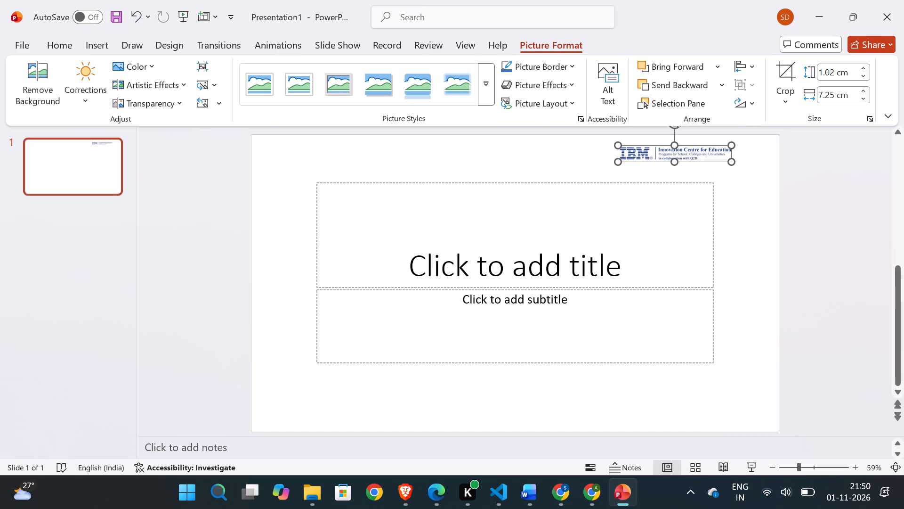
{"action": "left_click_drag", "start_coordinate": [734, 164], "coordinate": [728, 168]}
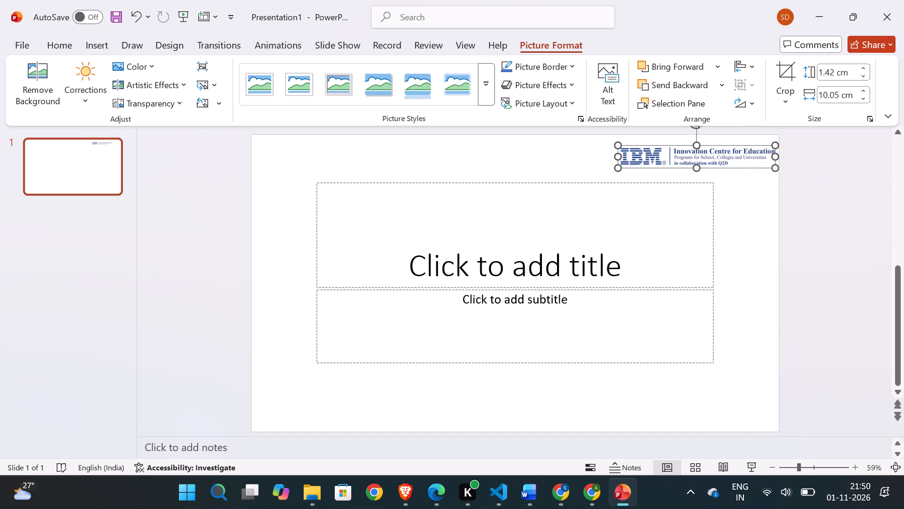
{"action": "left_click", "coordinate": [718, 162]}
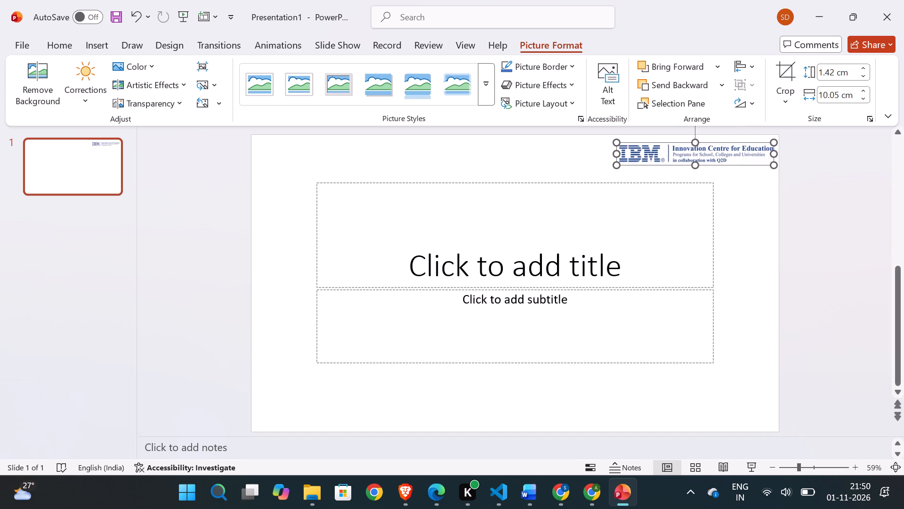
{"action": "left_click", "coordinate": [611, 376]}
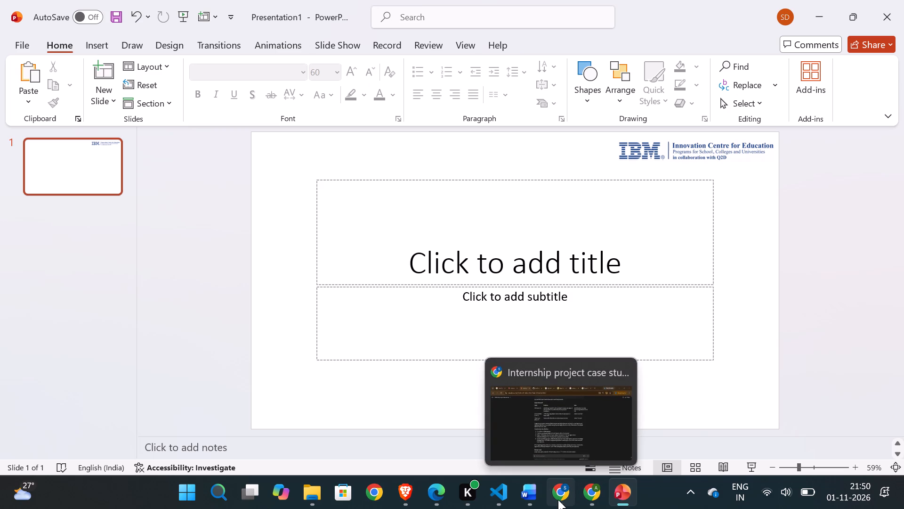
Switch to the browser's ANITS logo search results and copy the ANITS silver jubilee logo image from the ICANITS 2026 result.
{"action": "left_click", "coordinate": [558, 500]}
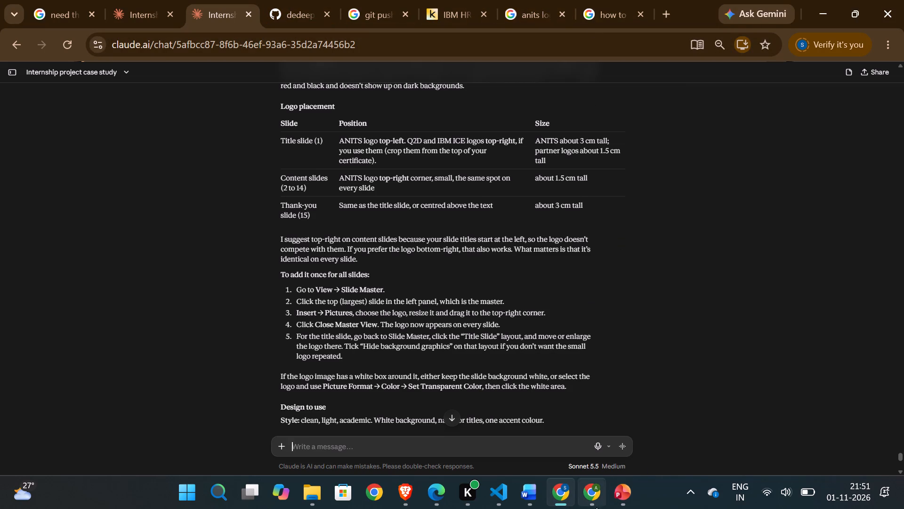
{"action": "left_click", "coordinate": [540, 21]}
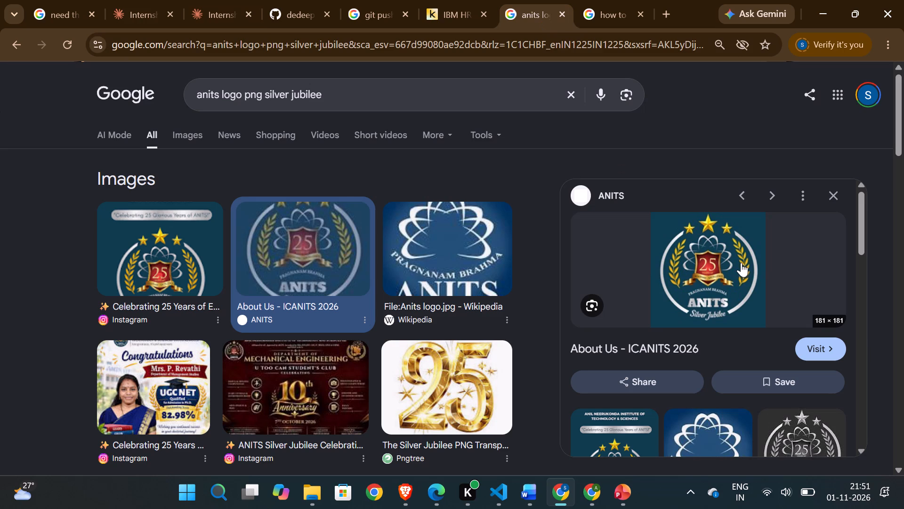
{"action": "right_click", "coordinate": [742, 263]}
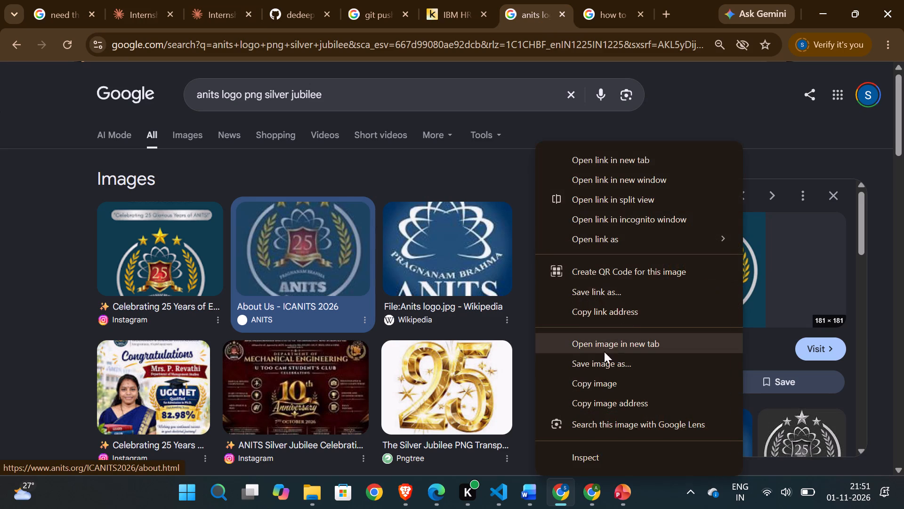
{"action": "left_click", "coordinate": [601, 381]}
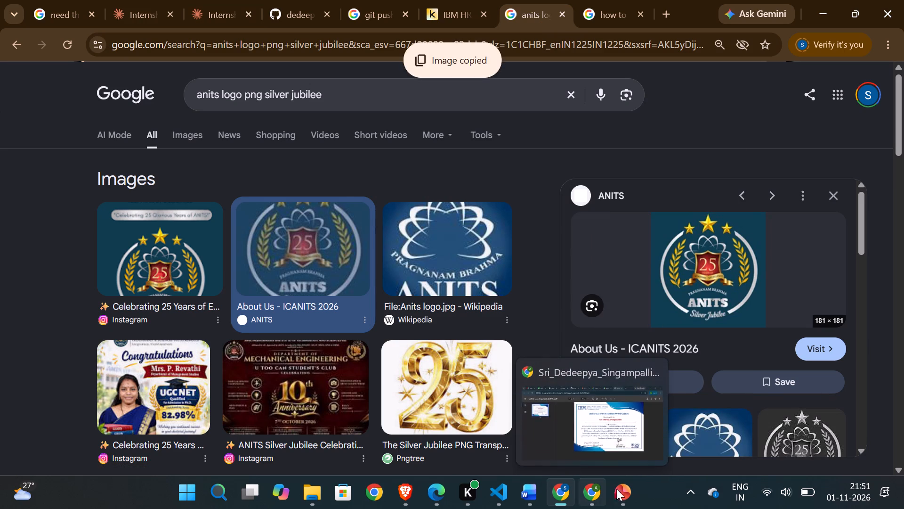
Paste the ANITS logo onto the PowerPoint title slide and move it to the slide's top-left corner.
{"action": "left_click", "coordinate": [624, 492]}
{"action": "left_click", "coordinate": [296, 200]}
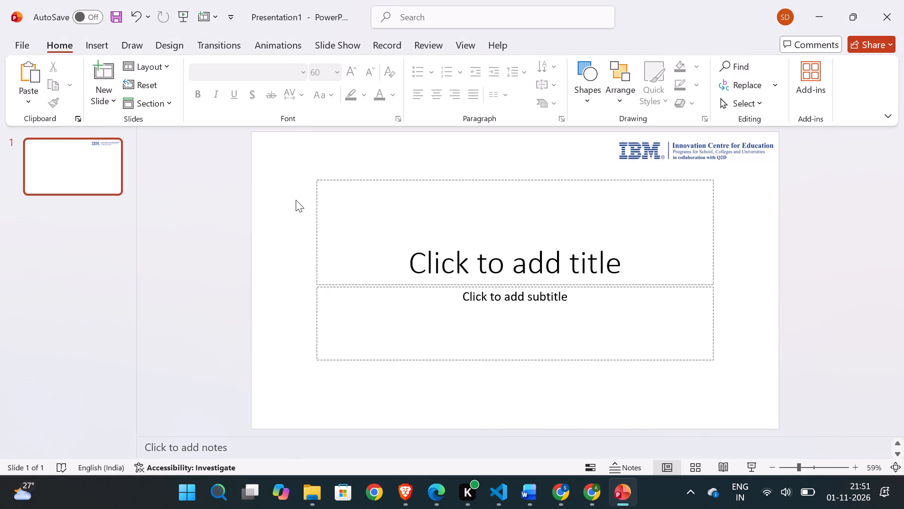
{"action": "key", "text": "ctrl+v"}
{"action": "left_click_drag", "start_coordinate": [510, 272], "coordinate": [279, 154]}
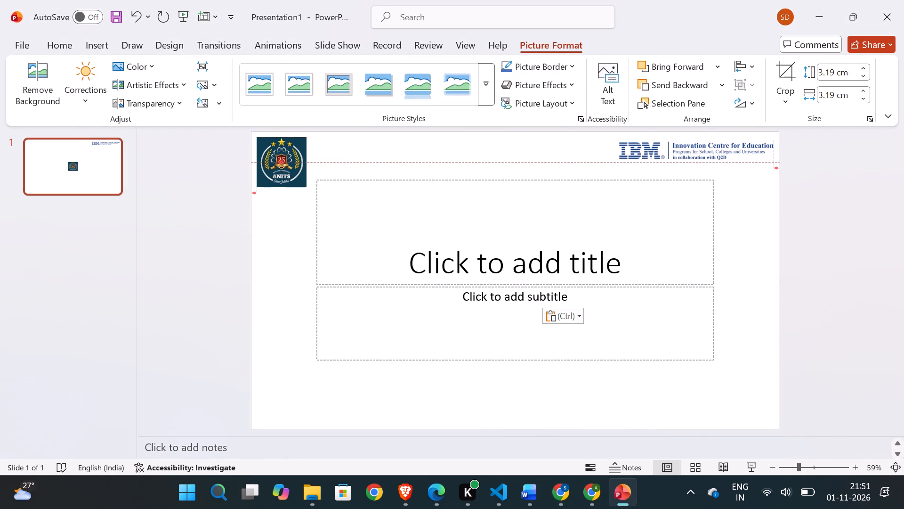
{"action": "left_click_drag", "start_coordinate": [279, 154], "coordinate": [278, 155]}
{"action": "left_click_drag", "start_coordinate": [278, 155], "coordinate": [280, 152]}
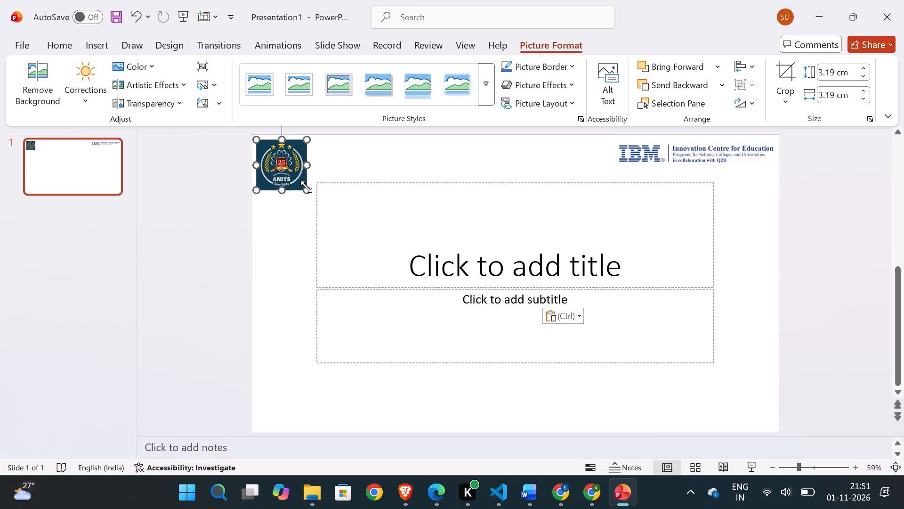
Shrink the ANITS logo to about 2.44 cm square and nudge it slightly inward from the slide corner.
{"action": "left_click_drag", "start_coordinate": [306, 189], "coordinate": [295, 177]}
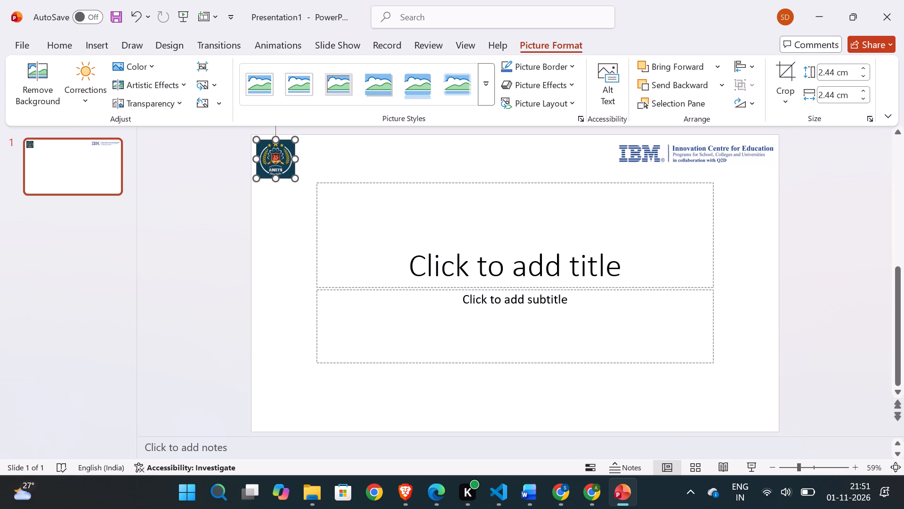
{"action": "left_click", "coordinate": [276, 165]}
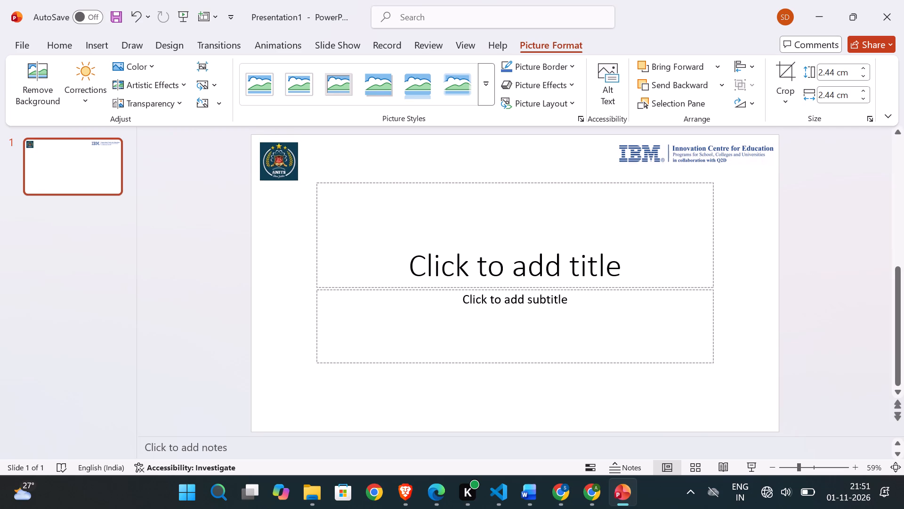
{"action": "left_click", "coordinate": [582, 205]}
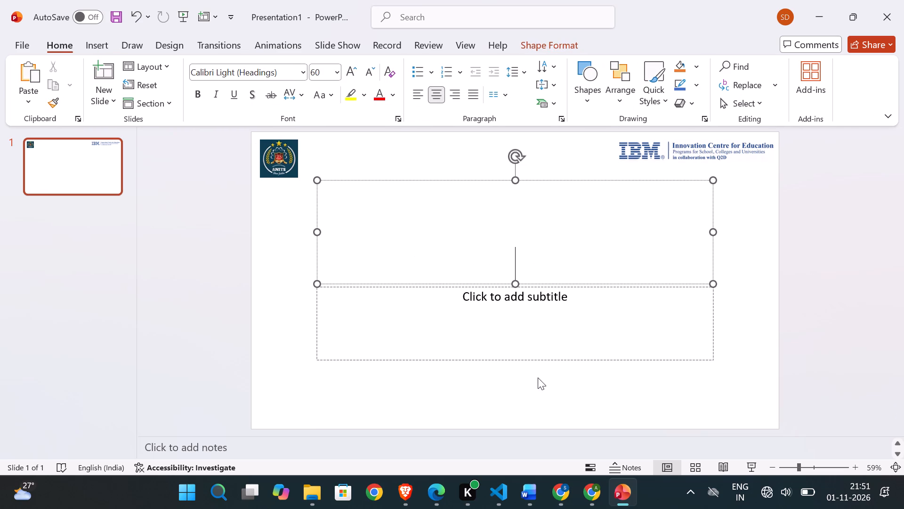
{"action": "left_click", "coordinate": [800, 382]}
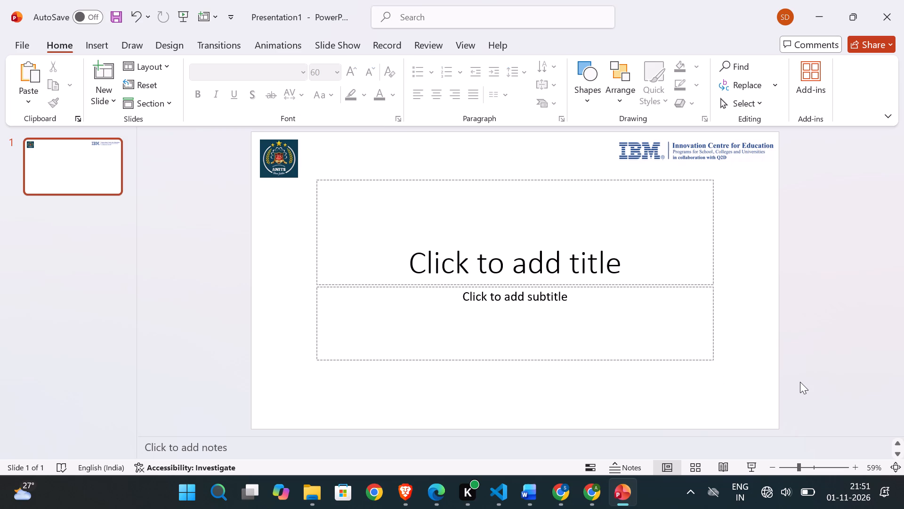
Add four new blank title-and-content slides after the title slide.
{"action": "scroll", "coordinate": [800, 382], "scroll_direction": "down", "scroll_amount": 2}
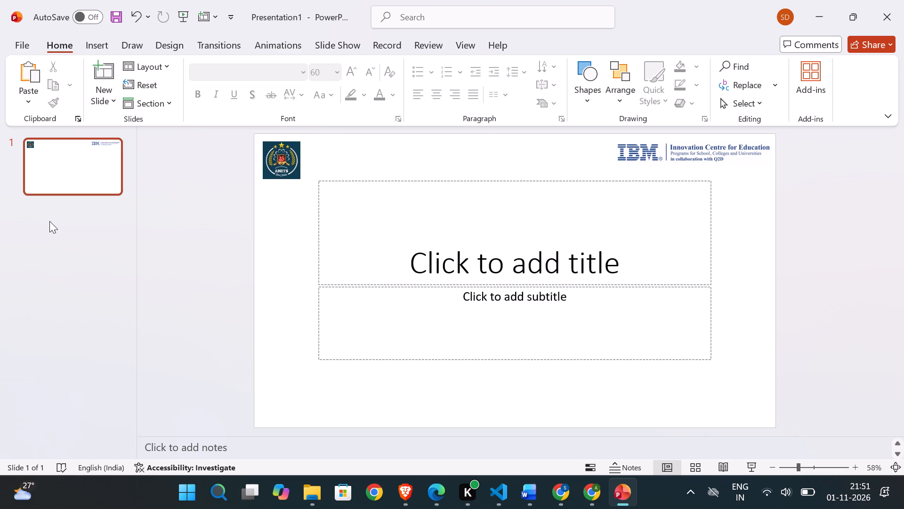
{"action": "left_click", "coordinate": [49, 221]}
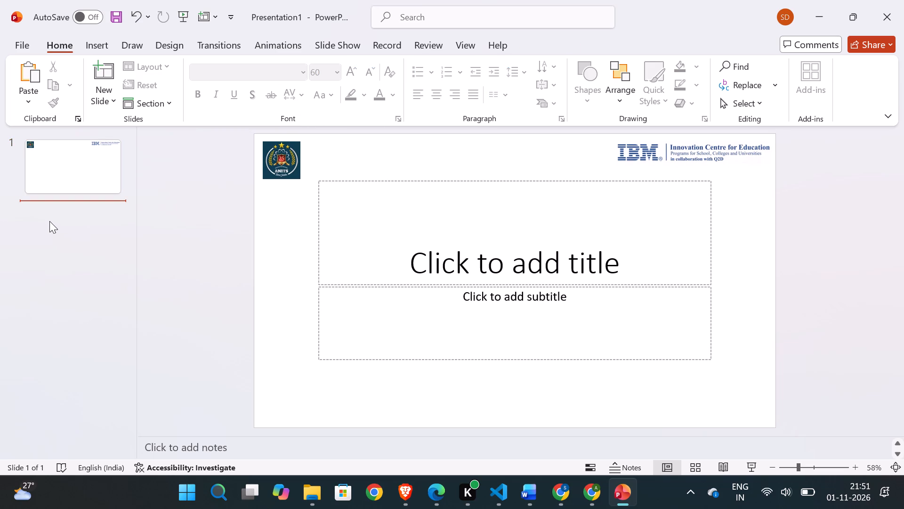
{"action": "key", "text": "ctrl+equal"}
{"action": "key", "text": "Return"}
{"action": "key", "text": "Return"}
{"action": "key", "text": "Return"}
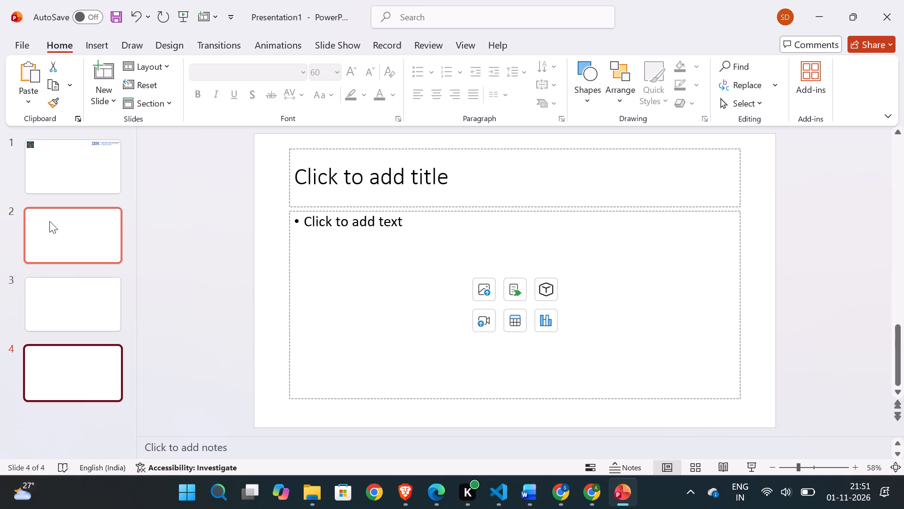
{"action": "key", "text": "Return"}
Paste the ANITS logo onto slide 2, shrink it to about 2.93 cm square, and place it just inside the slide's top-left corner.
{"action": "left_click", "coordinate": [58, 224]}
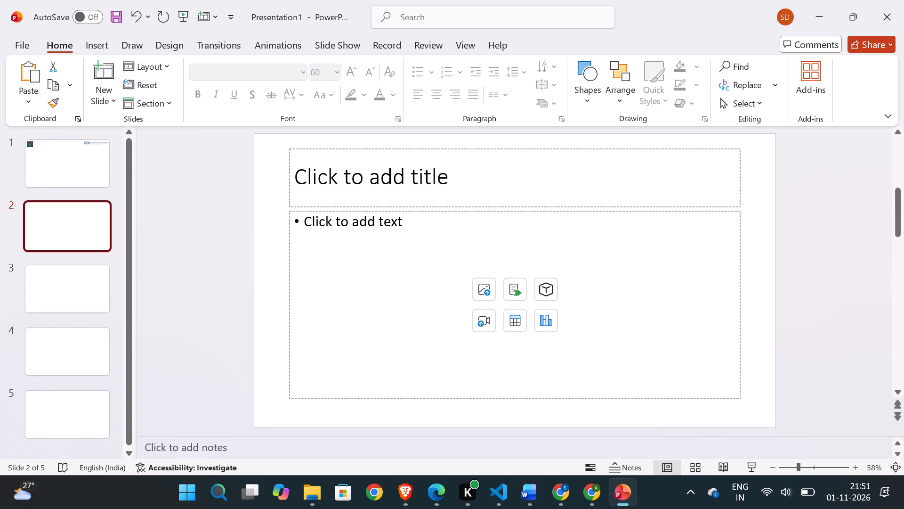
{"action": "left_click", "coordinate": [265, 159]}
{"action": "left_click", "coordinate": [287, 171]}
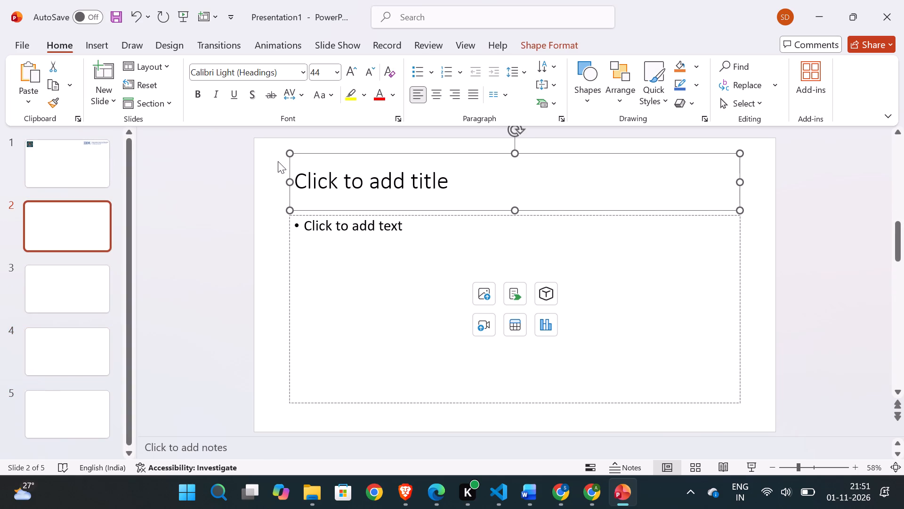
{"action": "left_click", "coordinate": [276, 157]}
{"action": "key", "text": "ctrl+v"}
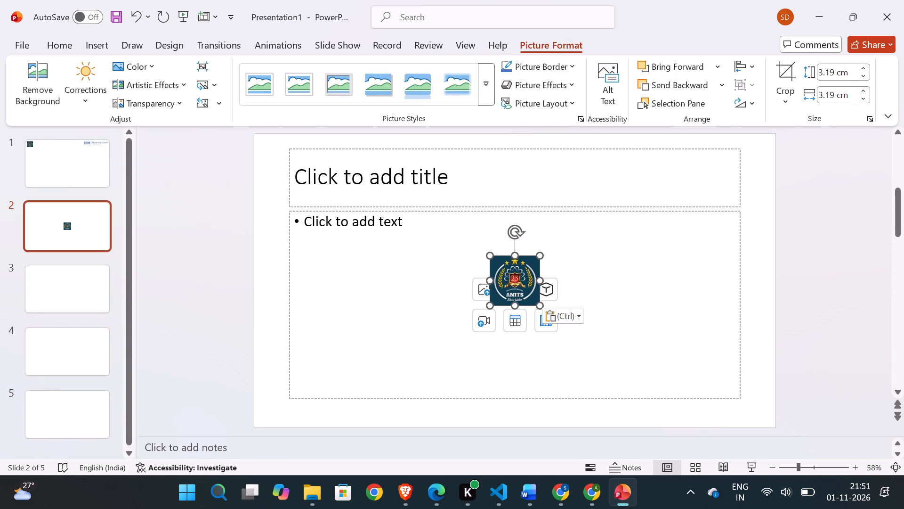
{"action": "left_click_drag", "start_coordinate": [541, 306], "coordinate": [532, 302]}
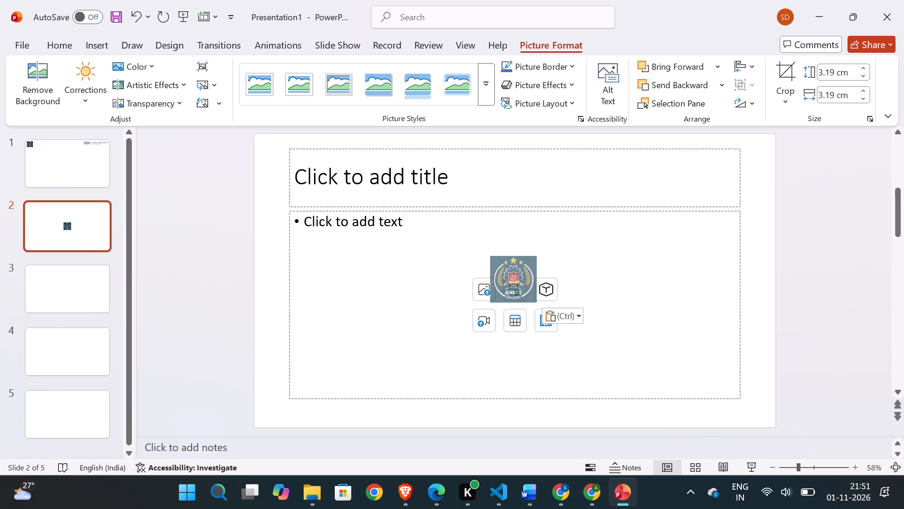
{"action": "left_click_drag", "start_coordinate": [532, 302], "coordinate": [532, 301]}
{"action": "left_click_drag", "start_coordinate": [510, 277], "coordinate": [277, 158]}
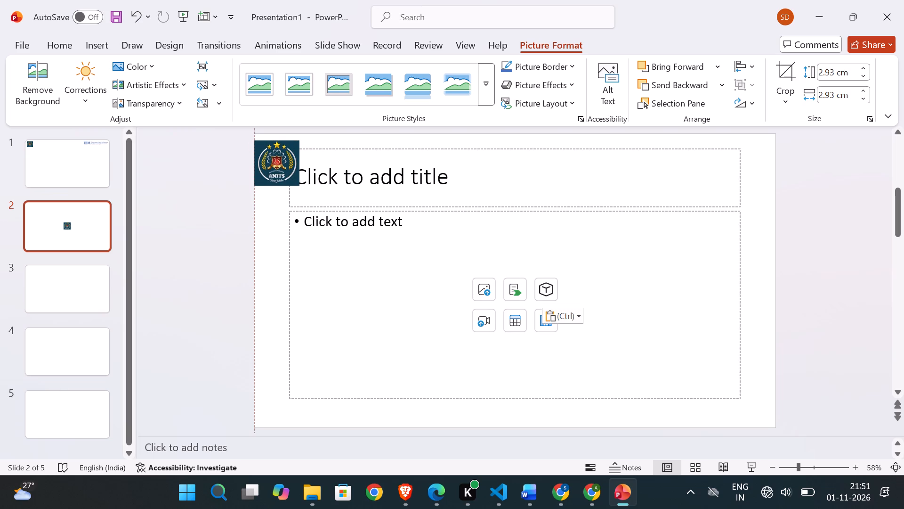
{"action": "left_click_drag", "start_coordinate": [277, 158], "coordinate": [280, 162]}
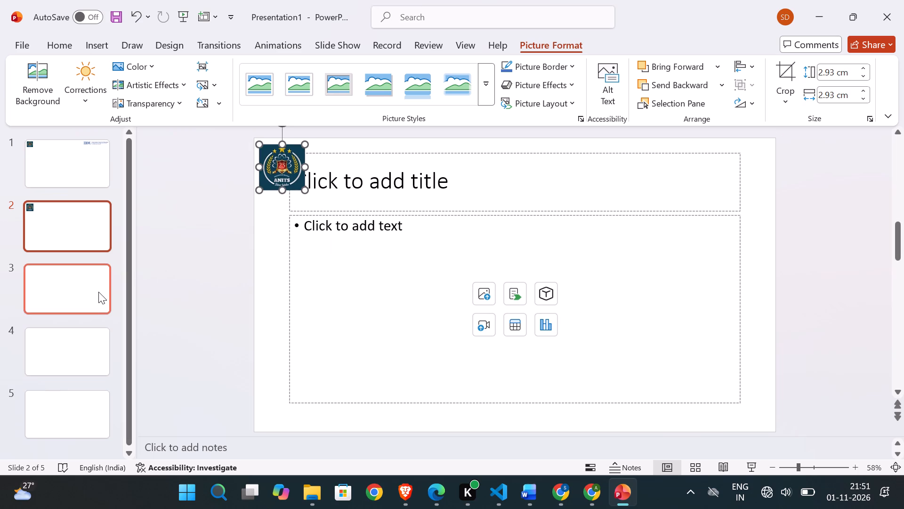
Copy the resized ANITS logo from slide 2 onto slides 3, 4 and 5 in the same position.
{"action": "left_click", "coordinate": [98, 292]}
{"action": "left_click", "coordinate": [73, 232]}
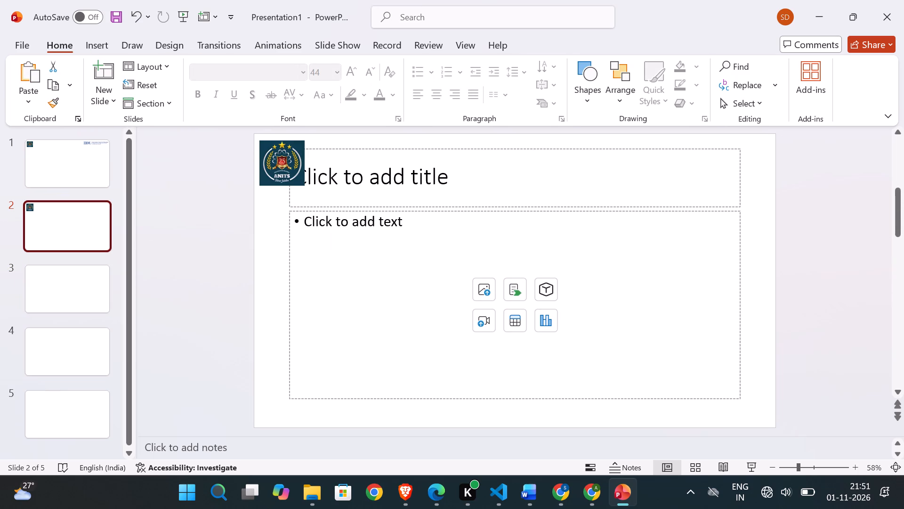
{"action": "left_click", "coordinate": [268, 160]}
{"action": "key", "text": "ctrl+c"}
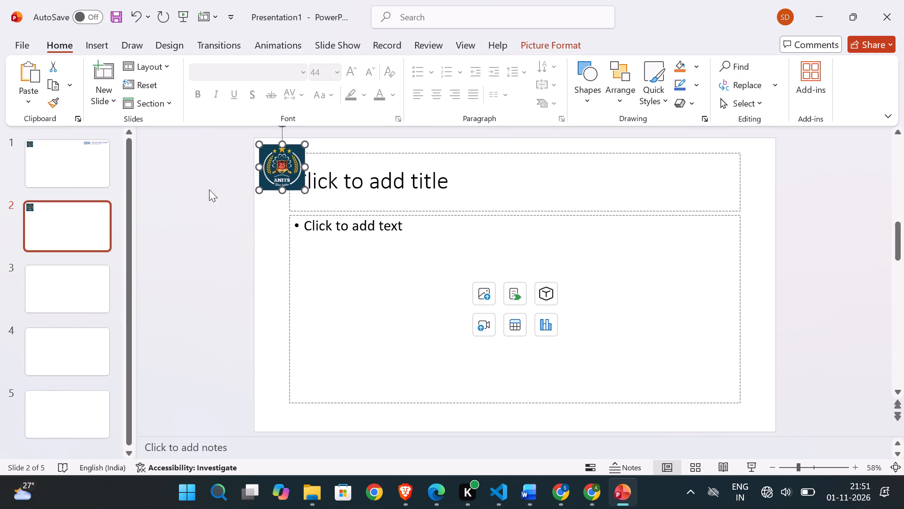
{"action": "left_click", "coordinate": [90, 283]}
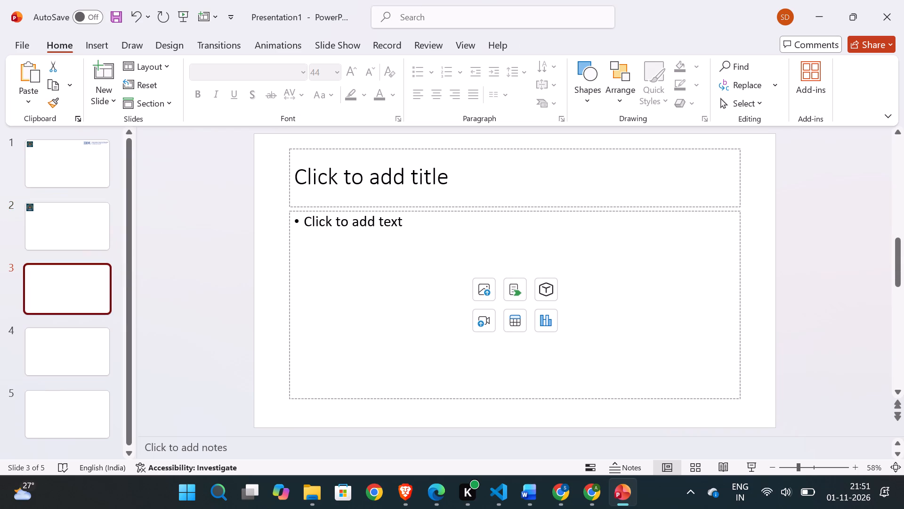
{"action": "key", "text": "ctrl+v"}
{"action": "left_click", "coordinate": [93, 360]}
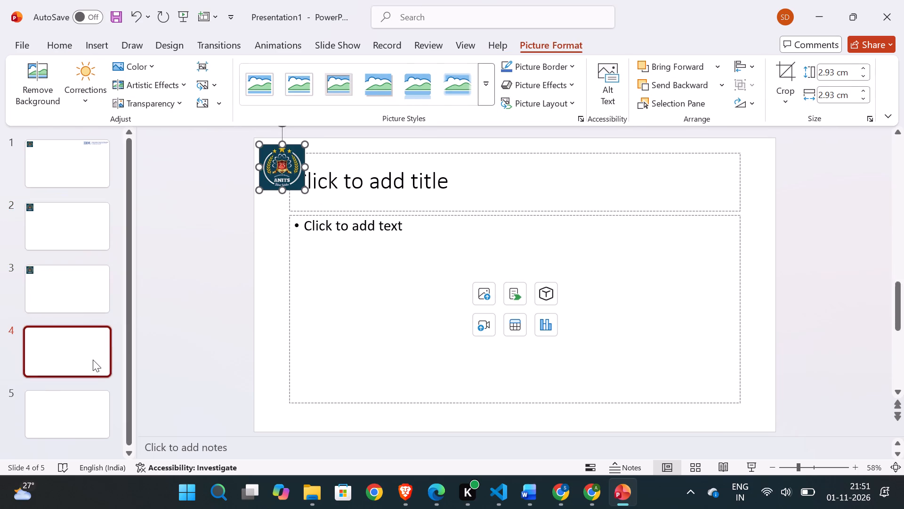
{"action": "key", "text": "ctrl+v"}
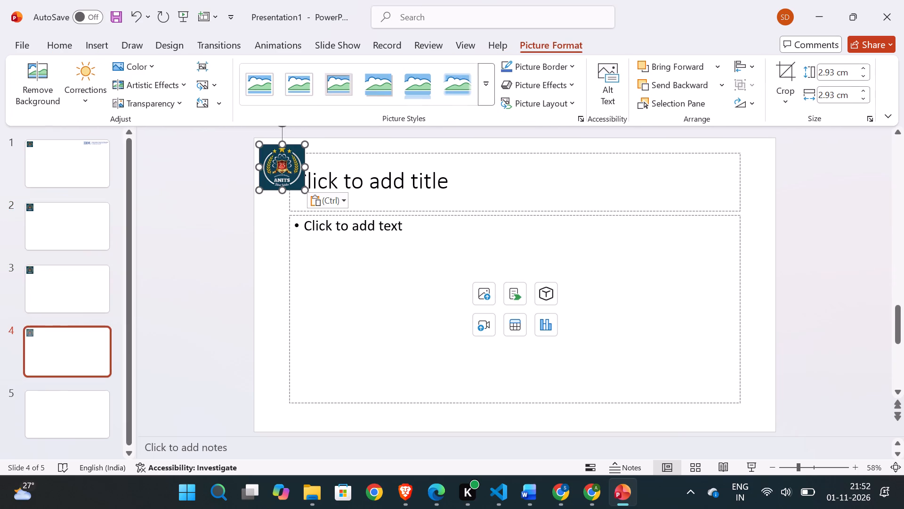
{"action": "left_click", "coordinate": [79, 401]}
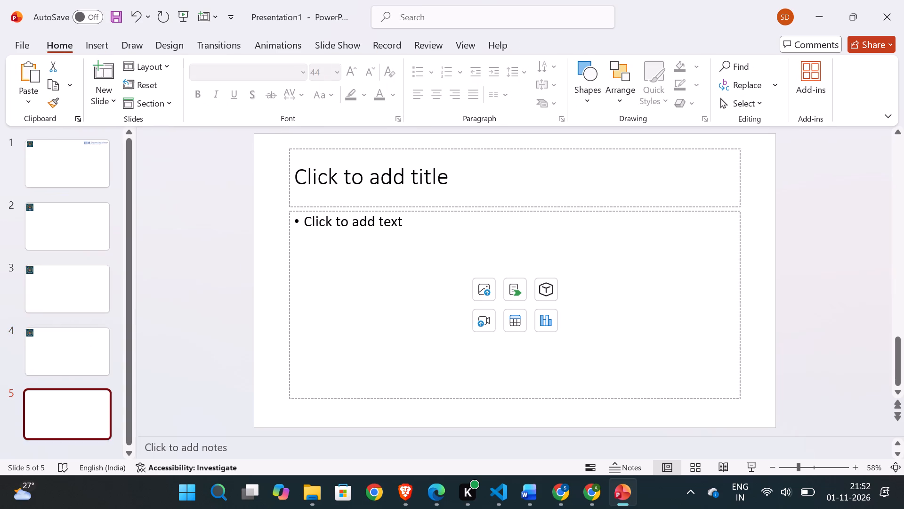
{"action": "key", "text": "ctrl+v"}
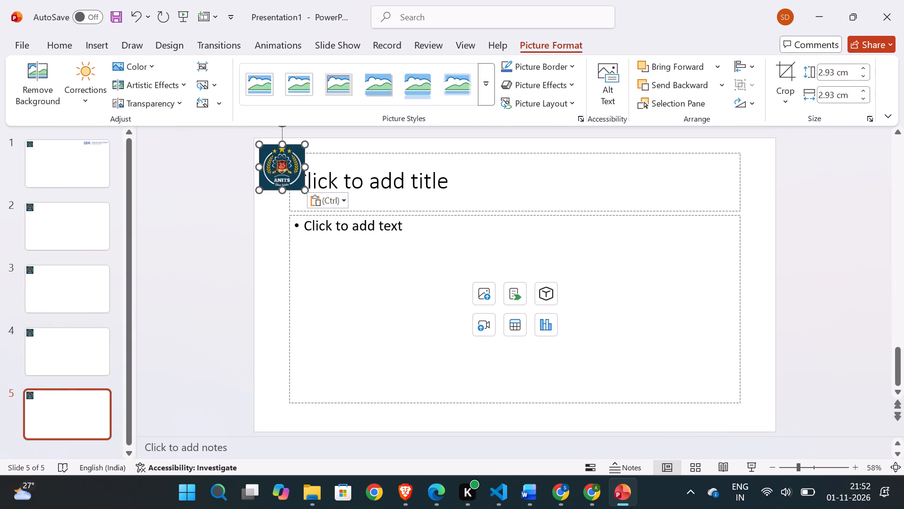
{"action": "left_click", "coordinate": [365, 315]}
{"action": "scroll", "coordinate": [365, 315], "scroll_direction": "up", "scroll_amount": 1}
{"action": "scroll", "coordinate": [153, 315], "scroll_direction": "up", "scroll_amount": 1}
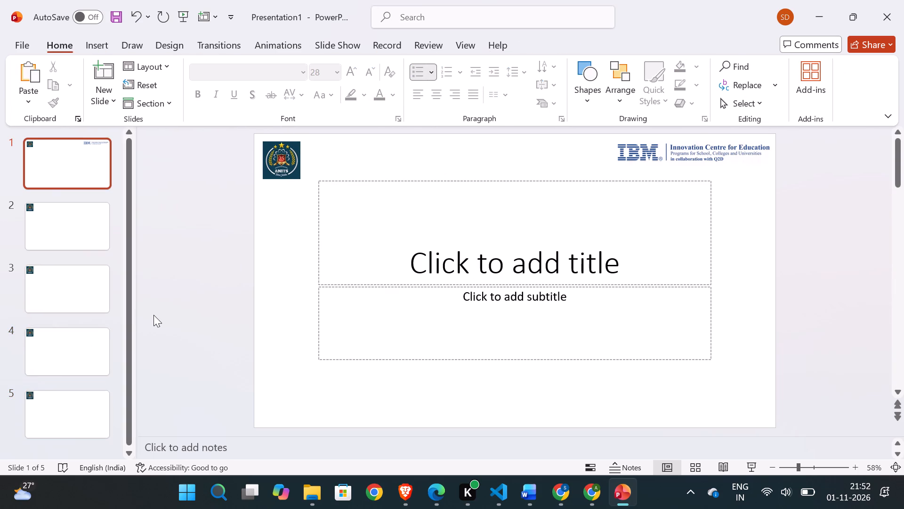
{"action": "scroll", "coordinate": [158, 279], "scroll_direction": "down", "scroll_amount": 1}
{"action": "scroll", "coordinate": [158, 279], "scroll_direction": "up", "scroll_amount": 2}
{"action": "left_click", "coordinate": [554, 496]}
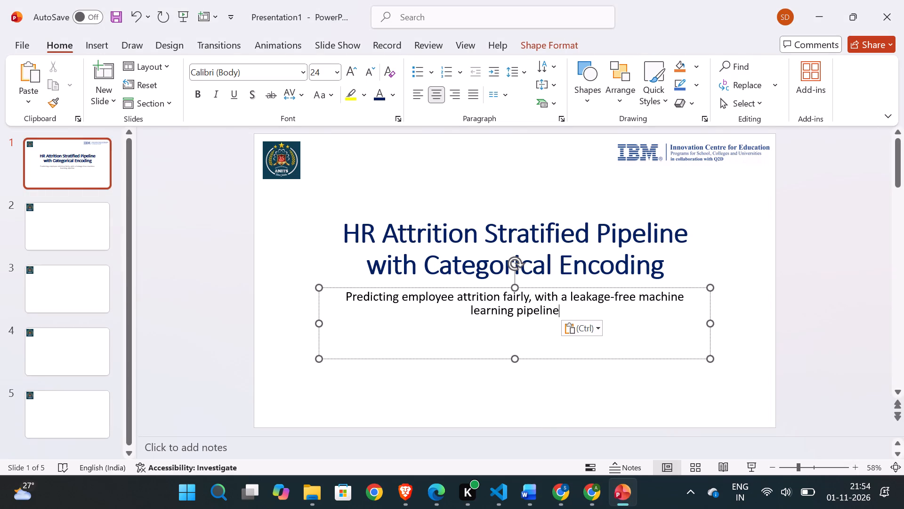
Italicise the whole subtitle line on slide 1.
{"action": "left_click_drag", "start_coordinate": [562, 314], "coordinate": [367, 303]}
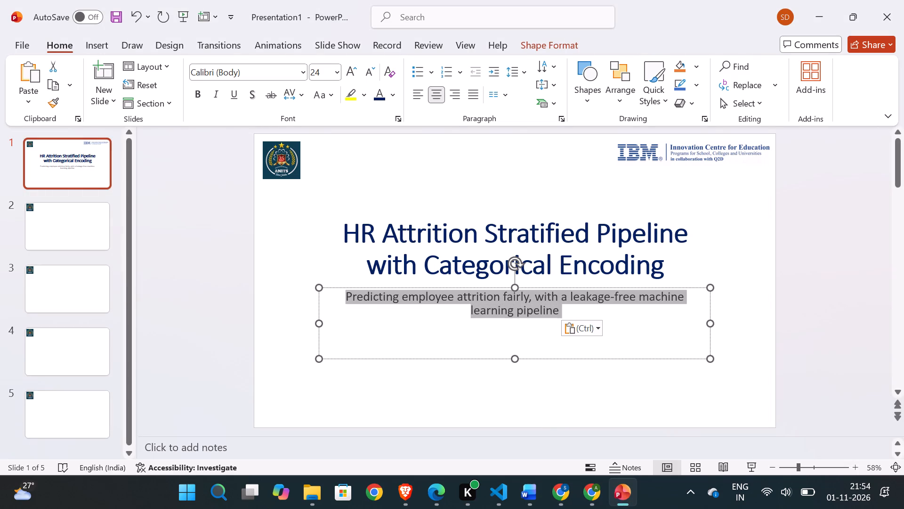
{"action": "left_click_drag", "start_coordinate": [367, 303], "coordinate": [364, 303]}
{"action": "left_click", "coordinate": [215, 99]}
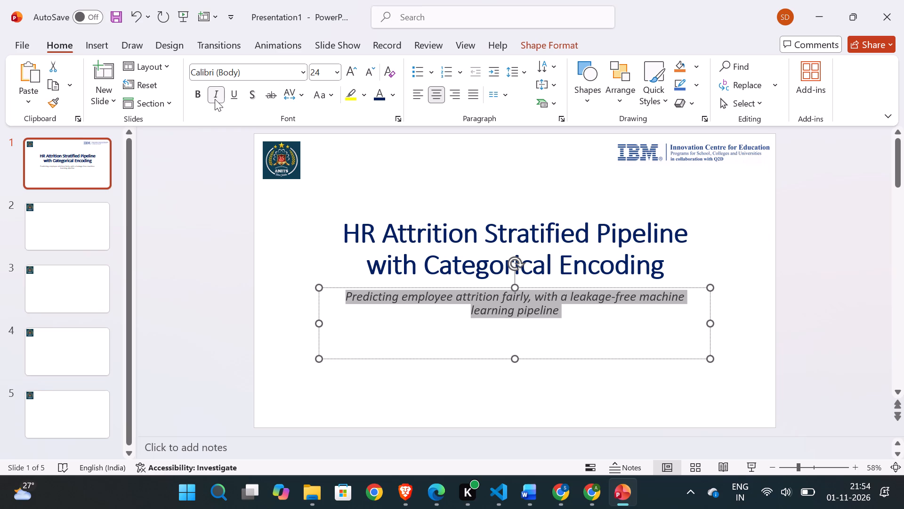
{"action": "left_click", "coordinate": [547, 320]}
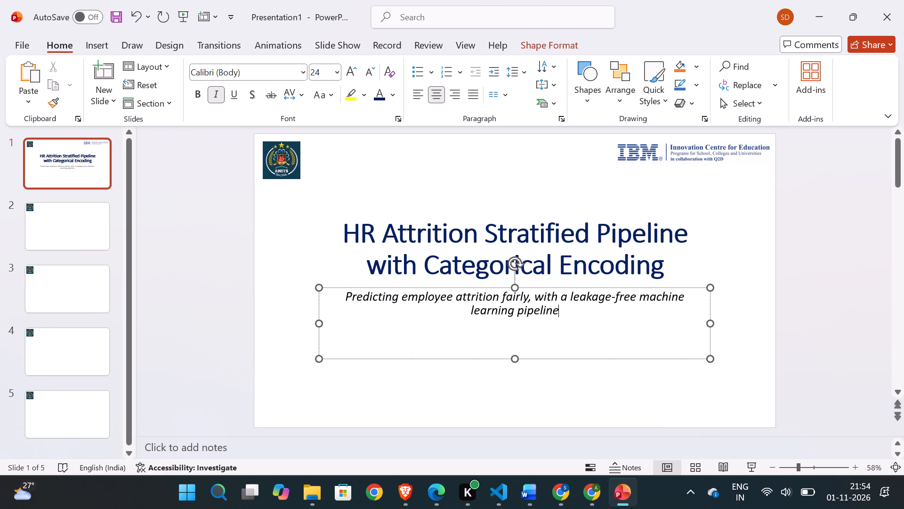
Add an empty line below the subtitle text "Predicting employee attrition fairly, with a leakage-free machine learning pipeline" on slide 1.
{"action": "left_click", "coordinate": [580, 315]}
{"action": "key", "text": "Right"}
{"action": "key", "text": "Right"}
{"action": "key", "text": "Right"}
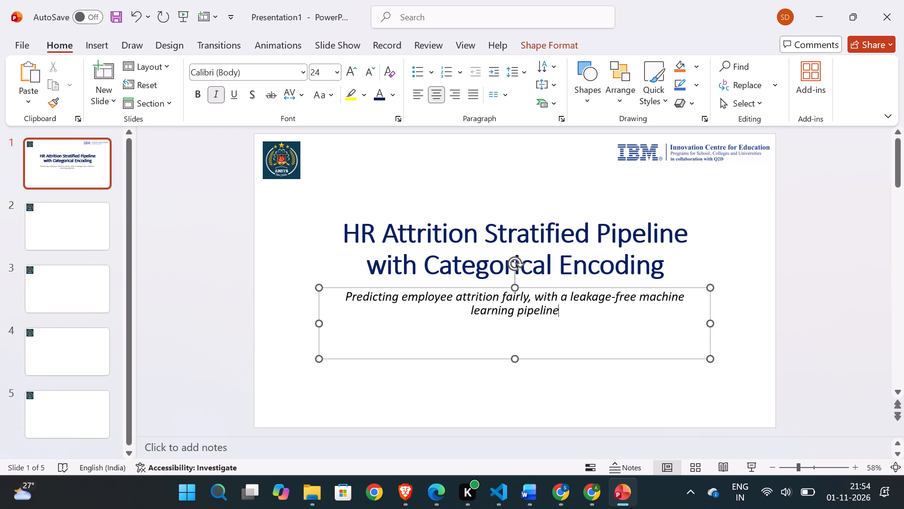
{"action": "left_click", "coordinate": [580, 315]}
{"action": "key", "text": "Return"}
{"action": "left_click", "coordinate": [797, 214]}
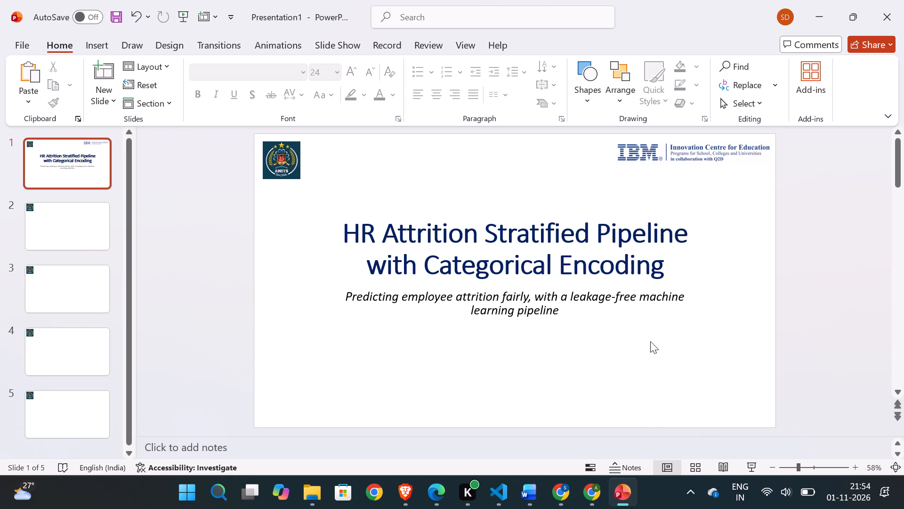
{"action": "left_click", "coordinate": [590, 321]}
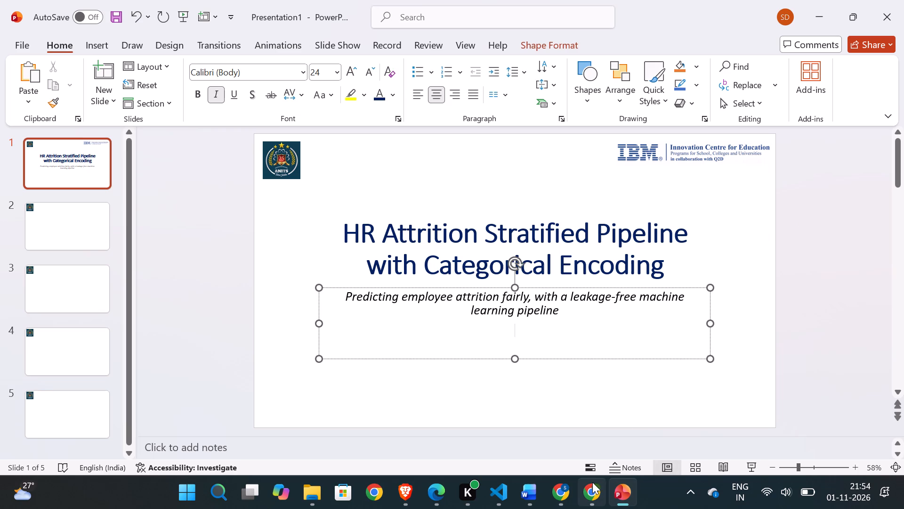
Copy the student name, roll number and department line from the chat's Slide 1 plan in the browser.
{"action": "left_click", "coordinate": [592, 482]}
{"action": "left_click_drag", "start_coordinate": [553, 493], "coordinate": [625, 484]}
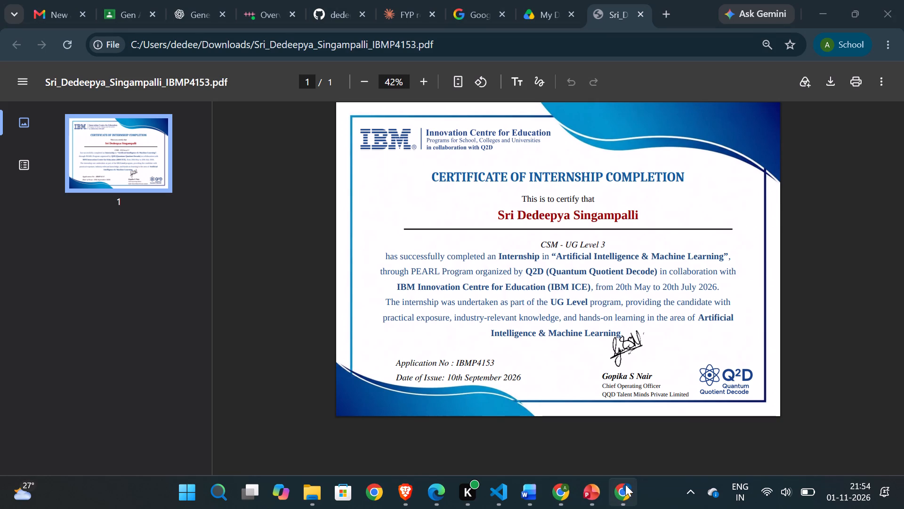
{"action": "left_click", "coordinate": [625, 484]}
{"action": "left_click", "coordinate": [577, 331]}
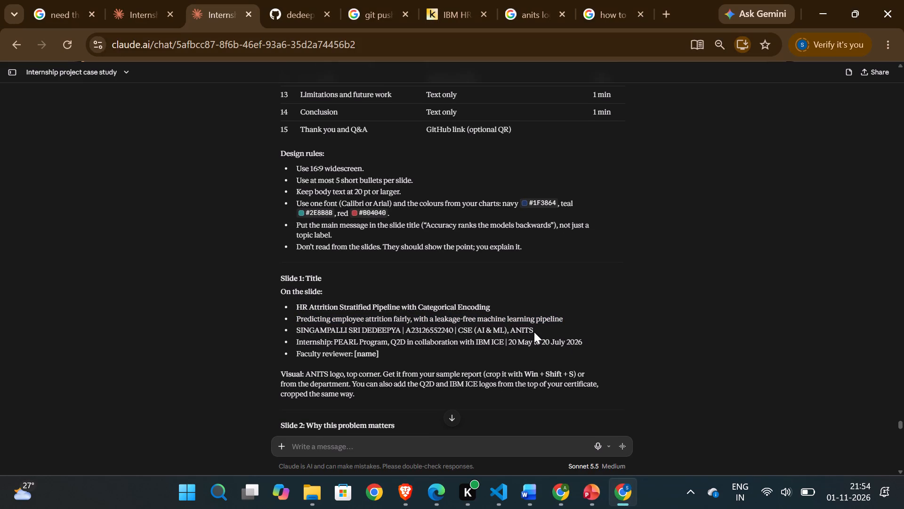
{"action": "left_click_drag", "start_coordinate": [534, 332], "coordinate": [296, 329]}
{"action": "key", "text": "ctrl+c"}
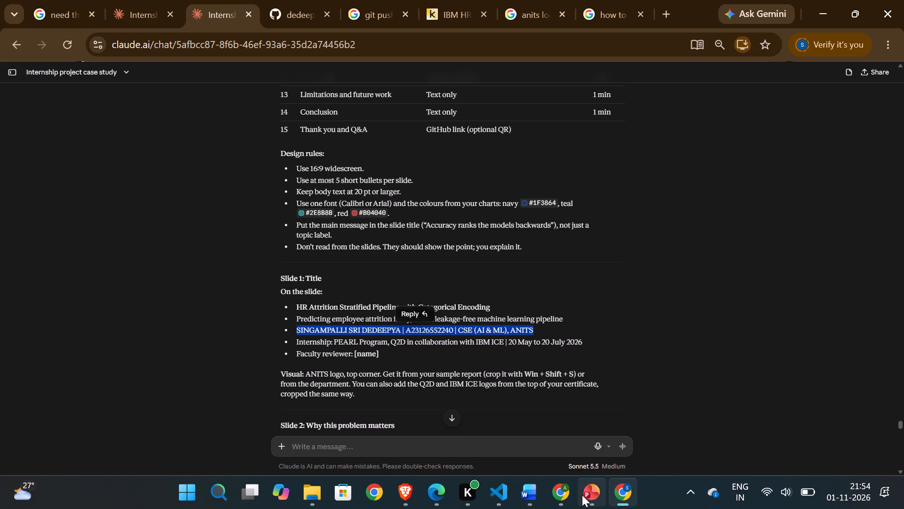
Review the chat's design rules and content-slide layout sketch, including where the ANITS logo belongs.
{"action": "scroll", "coordinate": [583, 338], "scroll_direction": "down", "scroll_amount": 10}
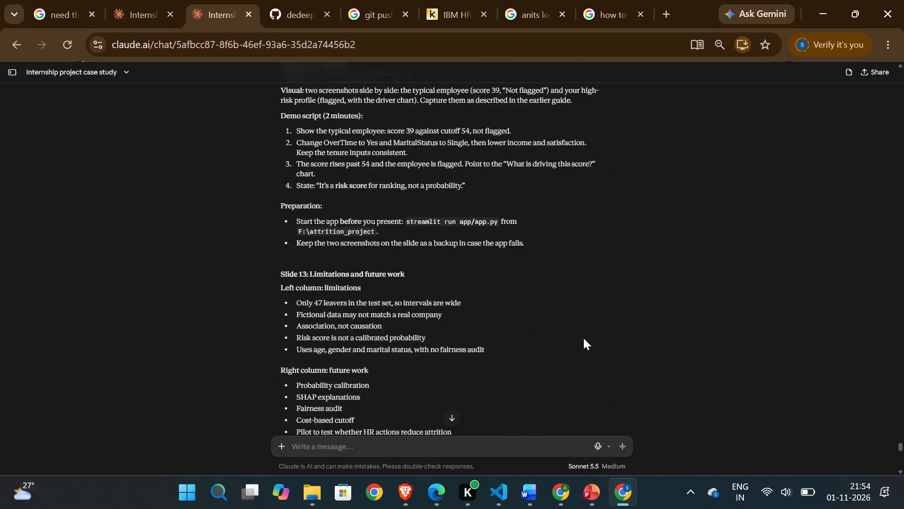
{"action": "scroll", "coordinate": [583, 338], "scroll_direction": "down", "scroll_amount": 3}
{"action": "scroll", "coordinate": [583, 338], "scroll_direction": "up", "scroll_amount": 1}
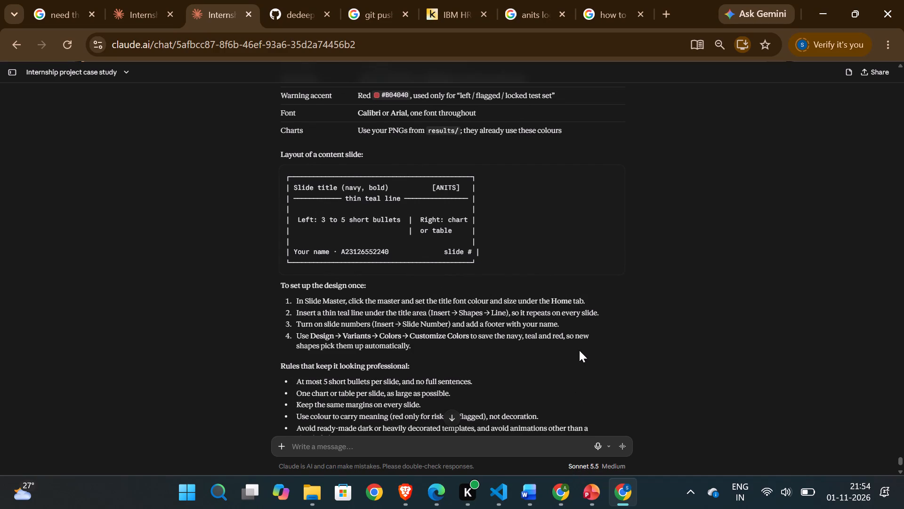
{"action": "scroll", "coordinate": [579, 350], "scroll_direction": "up", "scroll_amount": 1}
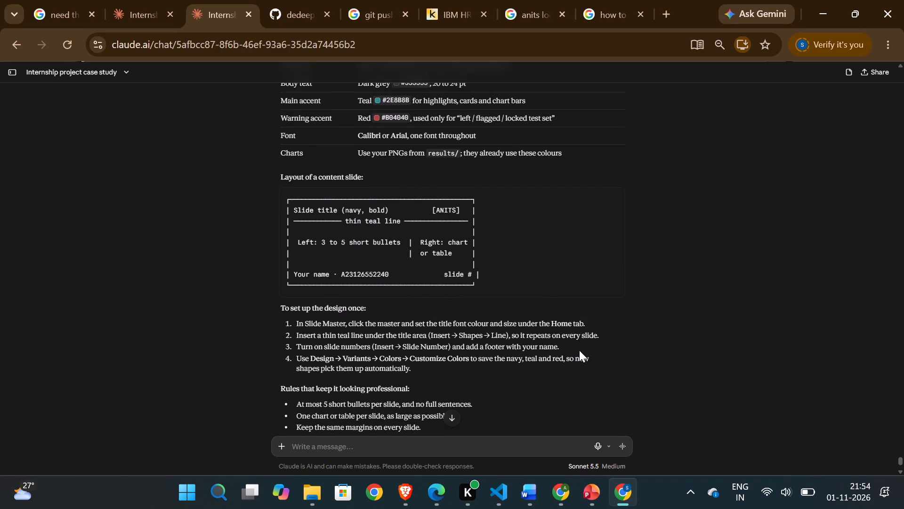
{"action": "scroll", "coordinate": [579, 350], "scroll_direction": "up", "scroll_amount": 1}
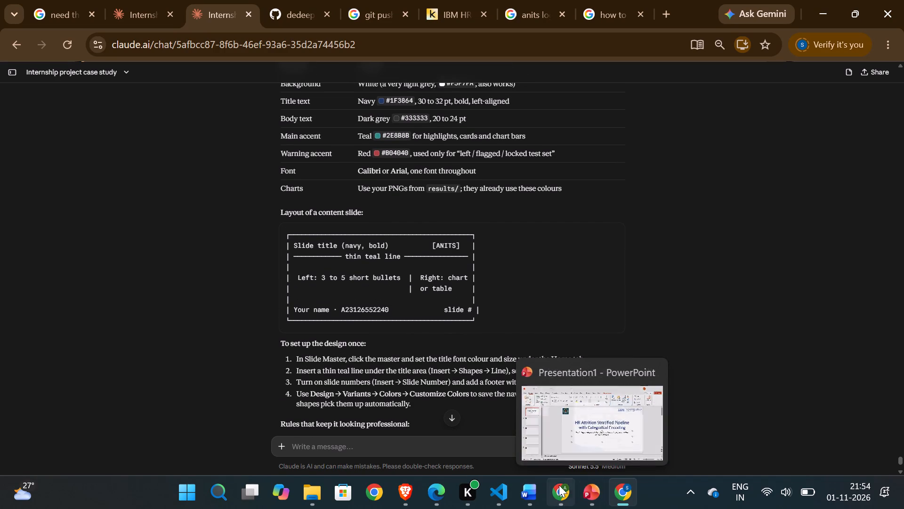
Switch to PowerPoint and move slide 4's ANITS logo to the slide's top-right corner.
{"action": "left_click", "coordinate": [589, 491]}
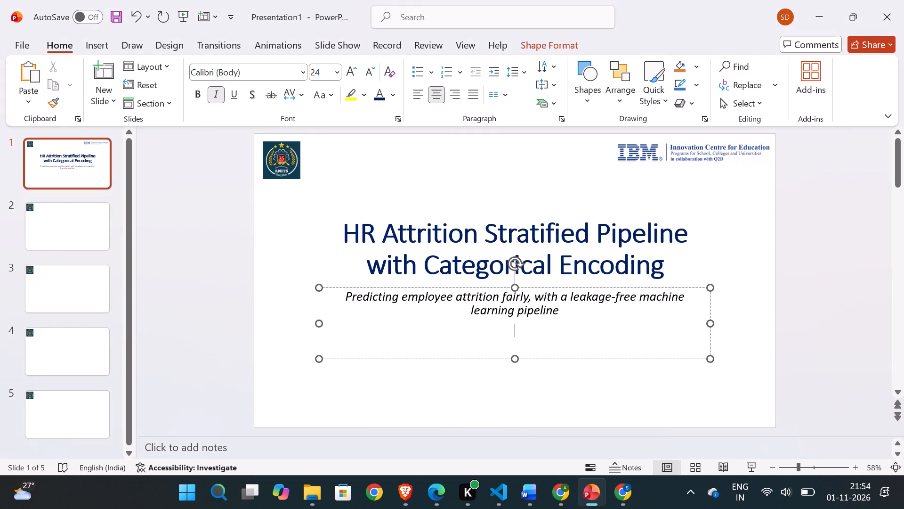
{"action": "scroll", "coordinate": [554, 251], "scroll_direction": "up", "scroll_amount": 1}
{"action": "scroll", "coordinate": [559, 168], "scroll_direction": "down", "scroll_amount": 2}
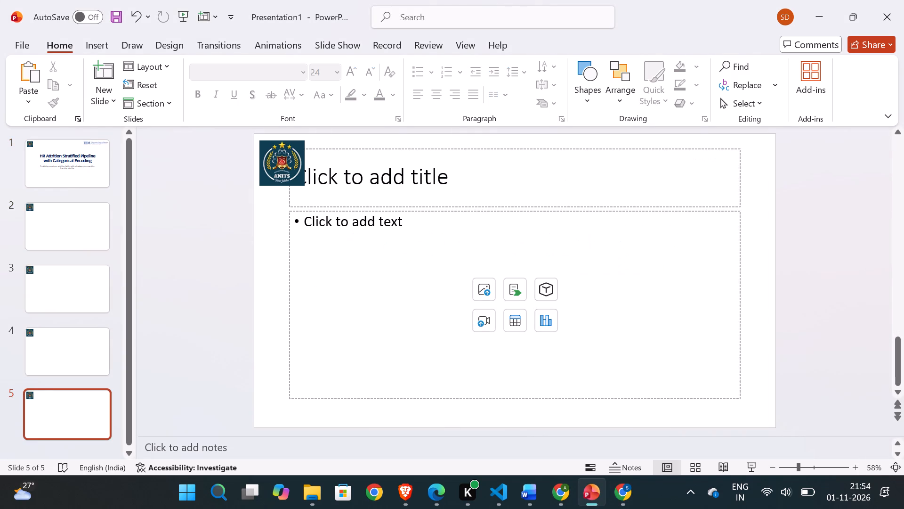
{"action": "left_click", "coordinate": [85, 252]}
{"action": "left_click", "coordinate": [73, 300]}
{"action": "left_click", "coordinate": [85, 374]}
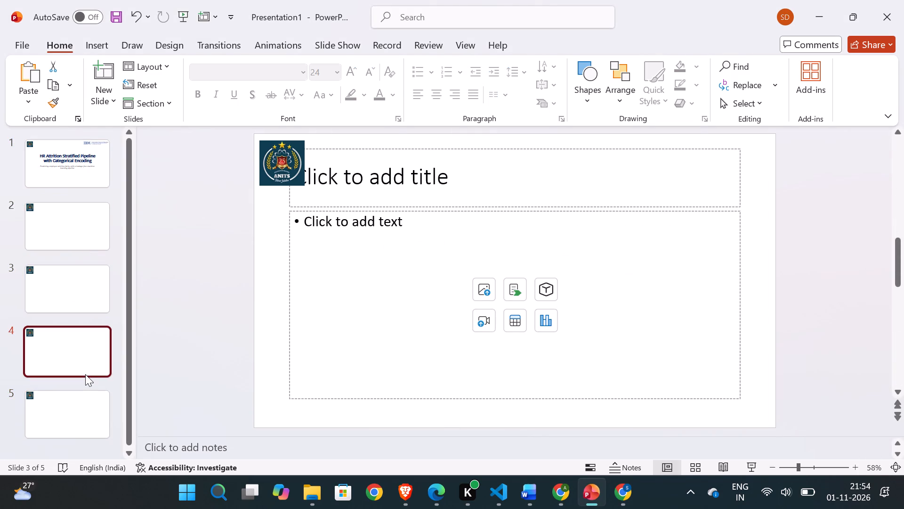
{"action": "left_click_drag", "start_coordinate": [283, 166], "coordinate": [656, 182]}
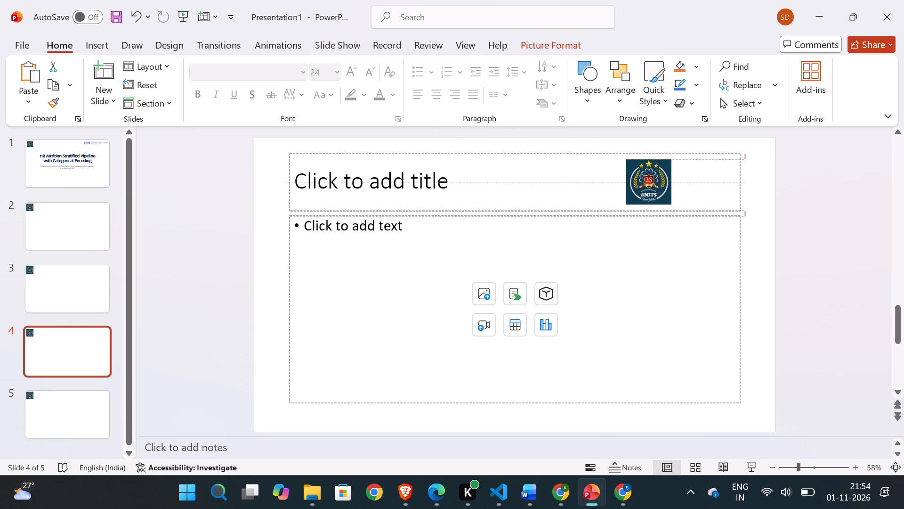
{"action": "left_click_drag", "start_coordinate": [656, 182], "coordinate": [658, 188]}
{"action": "left_click_drag", "start_coordinate": [658, 188], "coordinate": [738, 170]}
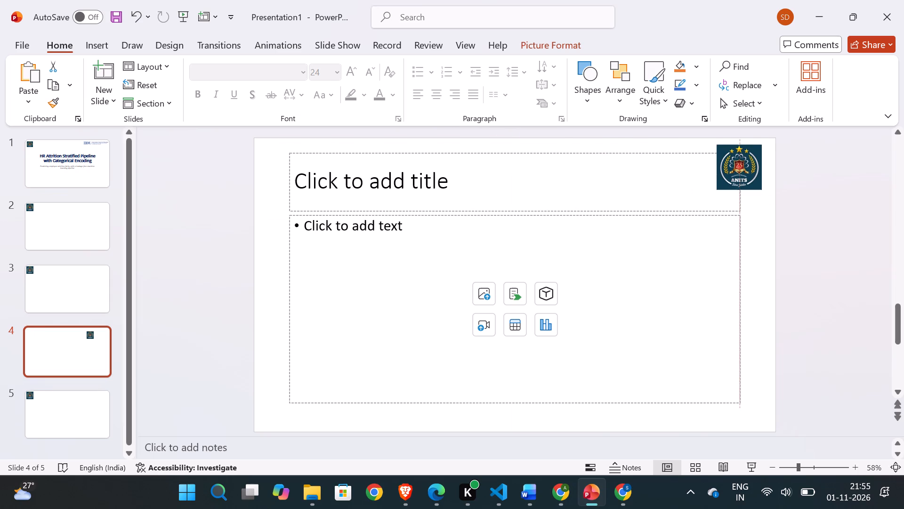
{"action": "left_click_drag", "start_coordinate": [738, 170], "coordinate": [743, 175]}
{"action": "left_click", "coordinate": [630, 342]}
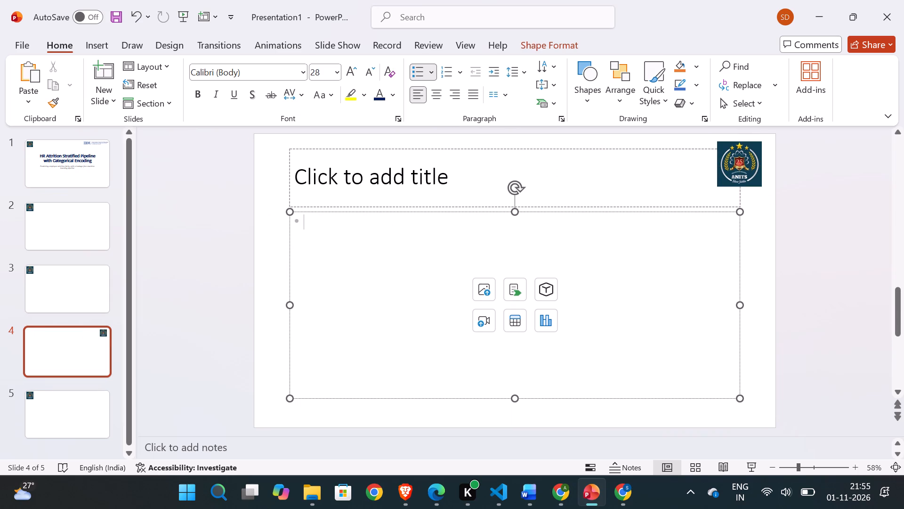
Swap the logos on slide 1, placing the IBM logo in the slide's top-left corner and the ANITS logo top-right.
{"action": "scroll", "coordinate": [171, 230], "scroll_direction": "up", "scroll_amount": 1}
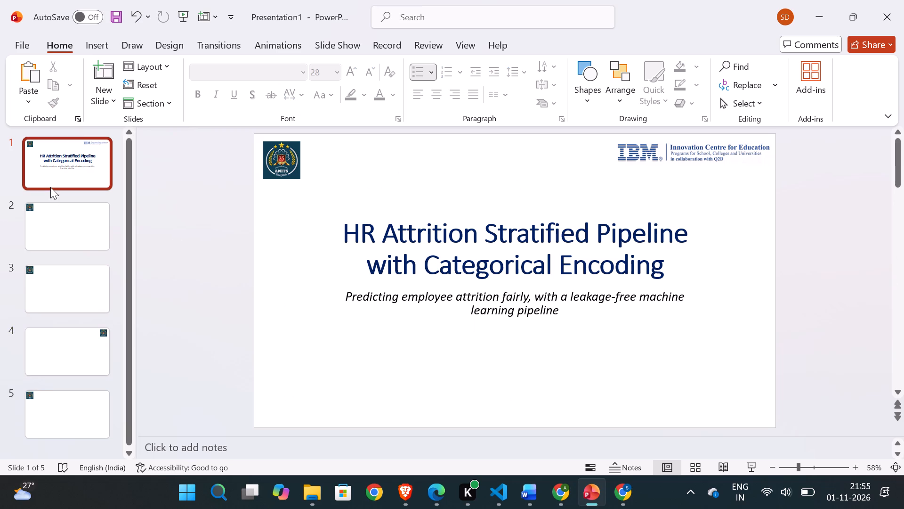
{"action": "left_click", "coordinate": [53, 184]}
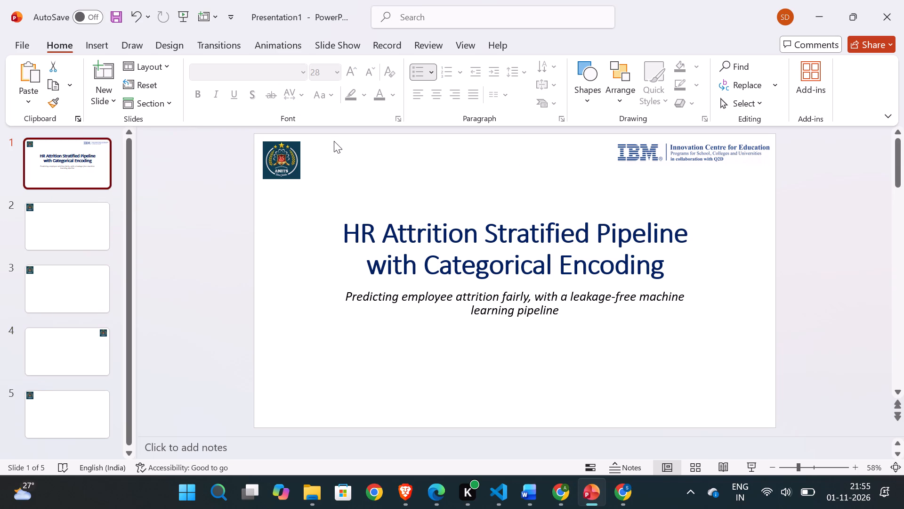
{"action": "left_click_drag", "start_coordinate": [276, 164], "coordinate": [554, 214]}
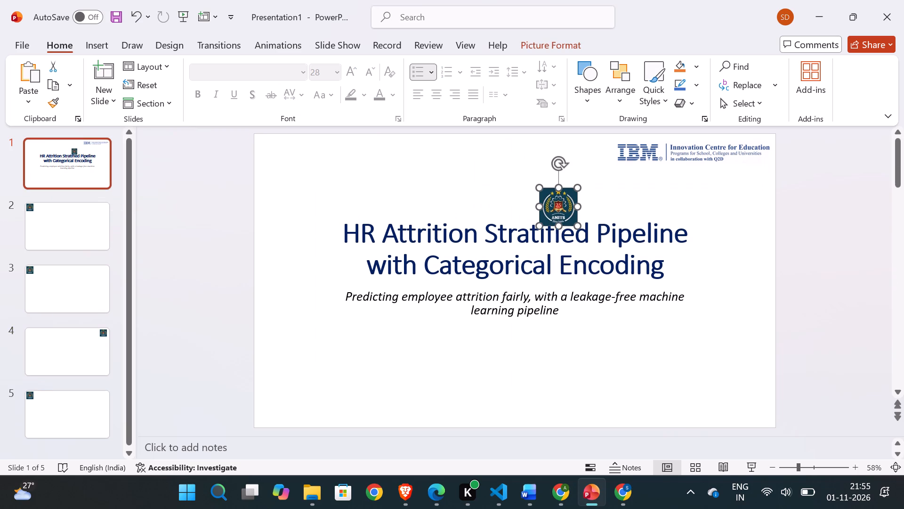
{"action": "left_click", "coordinate": [672, 165]}
{"action": "left_click_drag", "start_coordinate": [666, 159], "coordinate": [312, 166]}
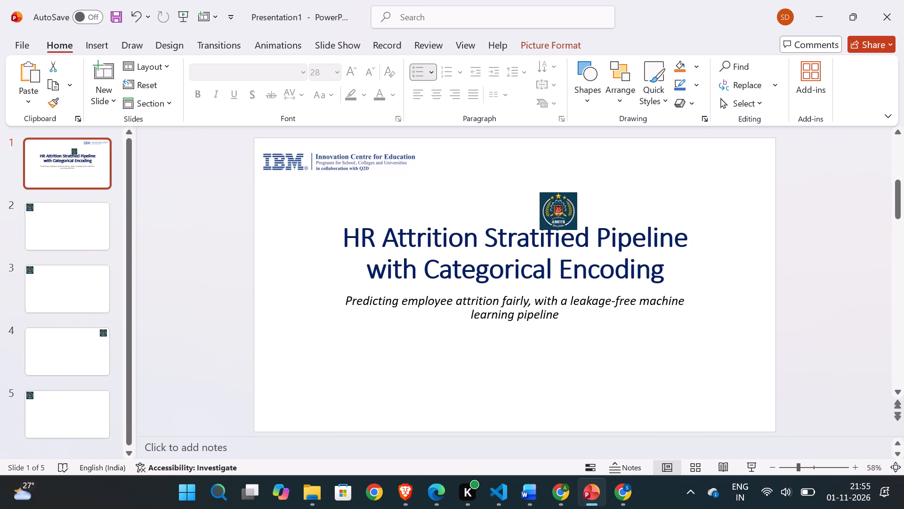
{"action": "left_click_drag", "start_coordinate": [312, 166], "coordinate": [307, 159]}
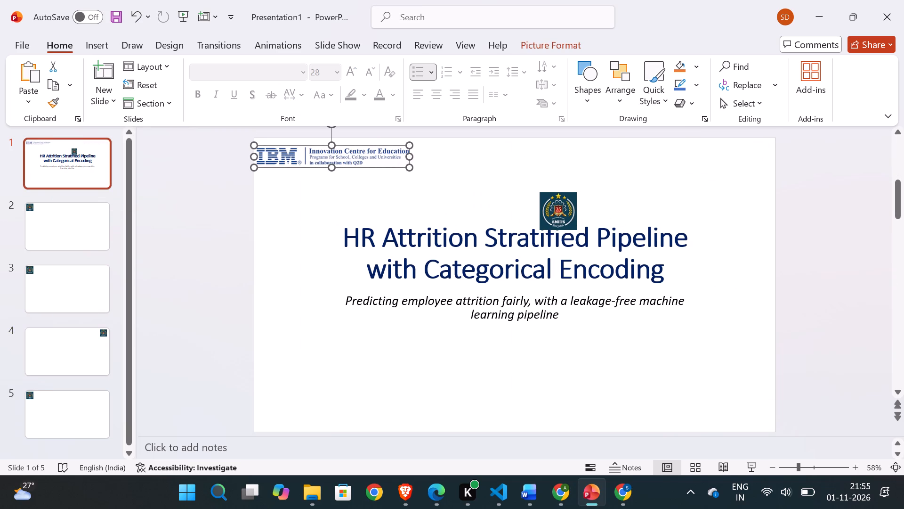
{"action": "left_click_drag", "start_coordinate": [557, 214], "coordinate": [740, 161]}
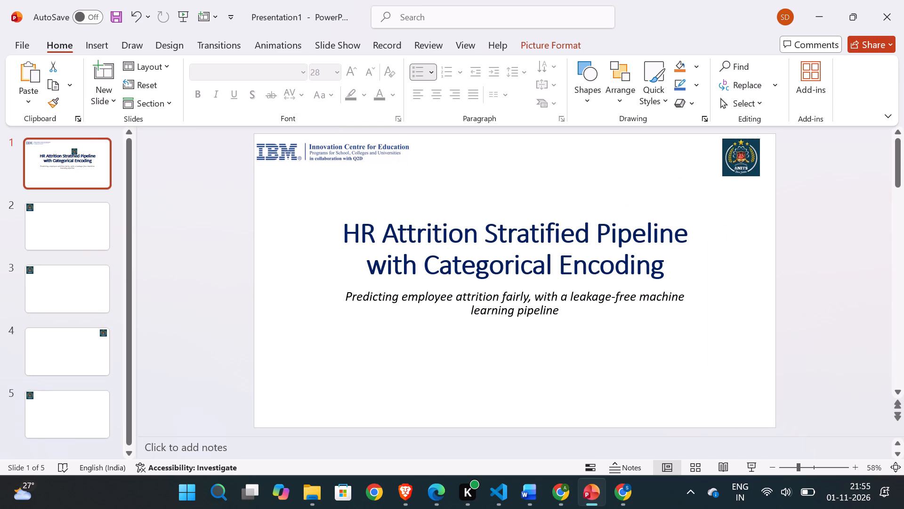
{"action": "left_click_drag", "start_coordinate": [740, 161], "coordinate": [742, 161]}
{"action": "left_click", "coordinate": [726, 248]}
{"action": "scroll", "coordinate": [726, 248], "scroll_direction": "up", "scroll_amount": 1}
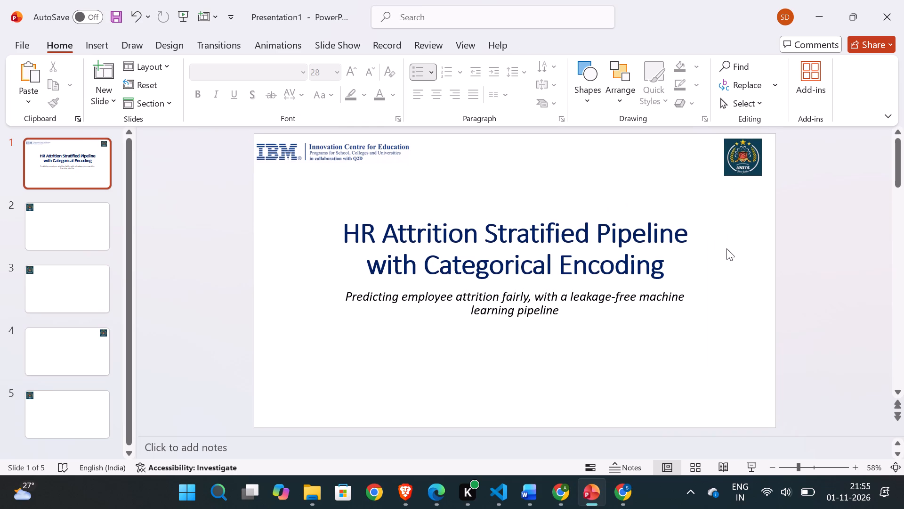
Copy slide 1's ANITS logo to the top-right corner of slide 2 and delete slide 2's old top-left logo.
{"action": "left_click", "coordinate": [651, 326]}
{"action": "left_click", "coordinate": [38, 244]}
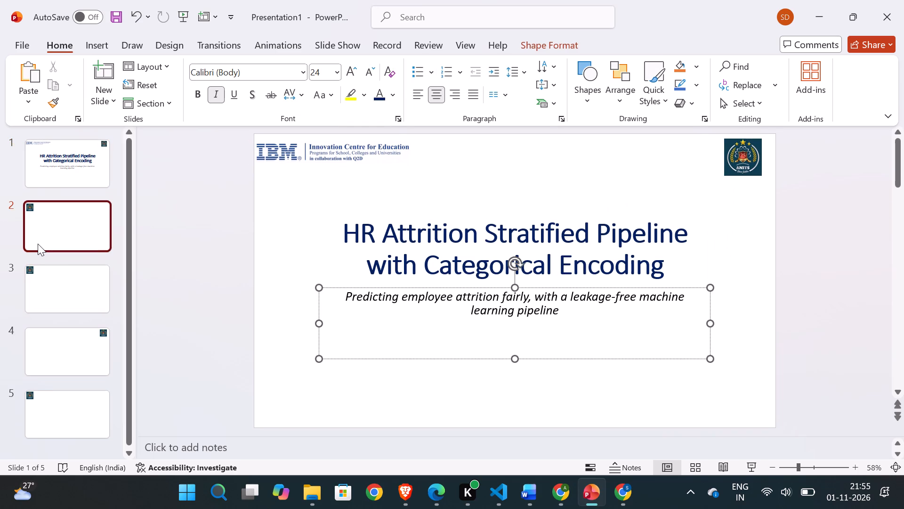
{"action": "left_click", "coordinate": [81, 158]}
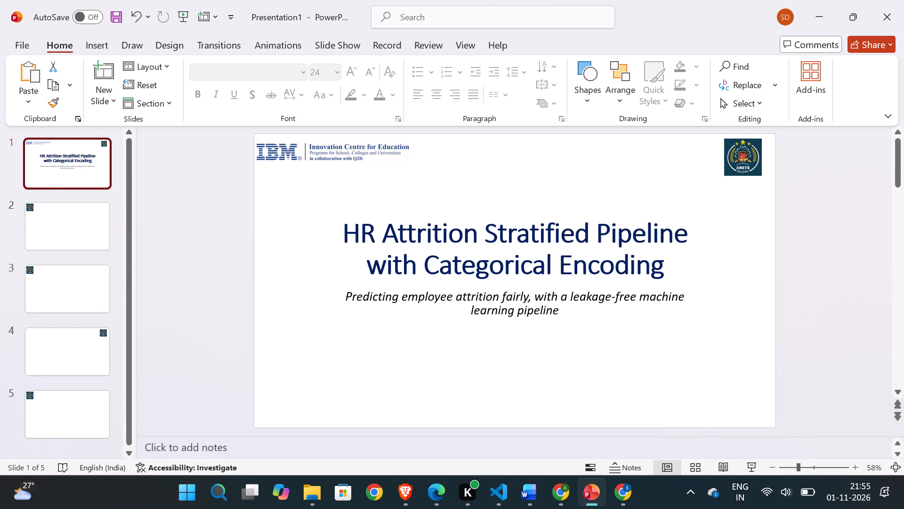
{"action": "left_click", "coordinate": [751, 144]}
{"action": "key", "text": "ctrl+c"}
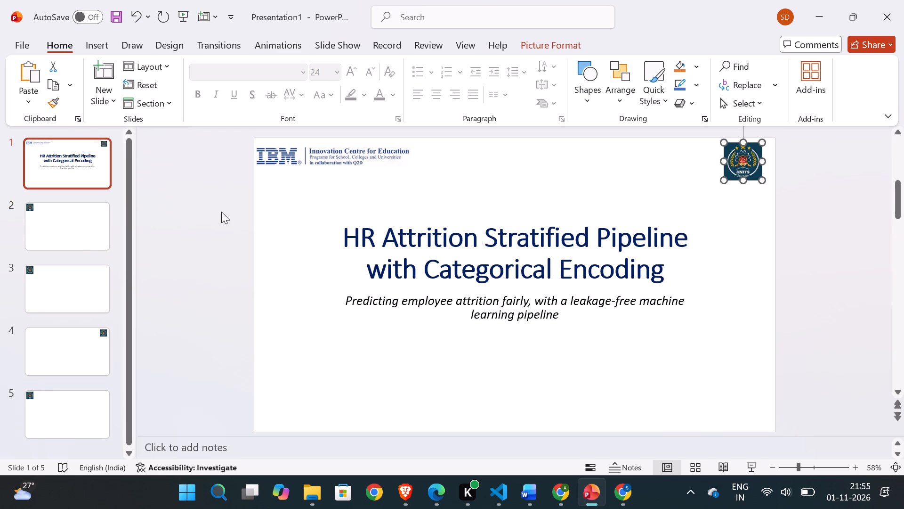
{"action": "left_click", "coordinate": [57, 230]}
{"action": "key", "text": "ctrl+v"}
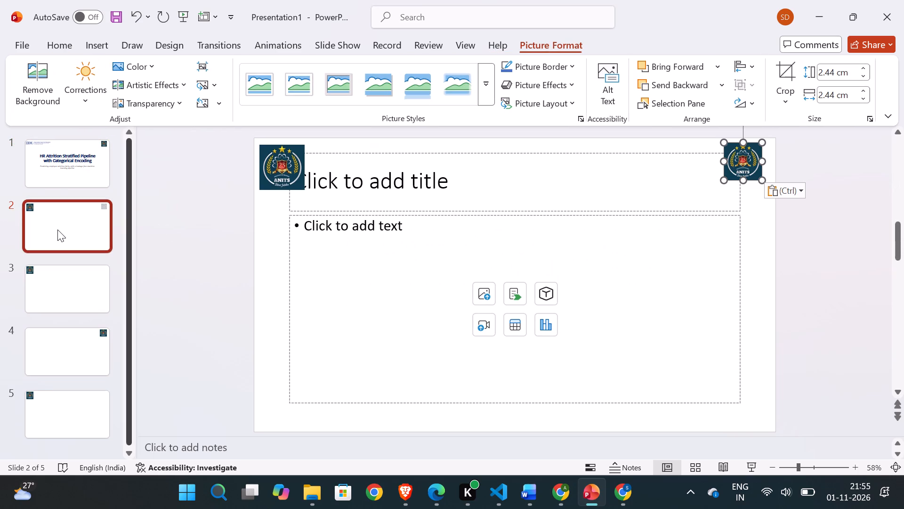
{"action": "left_click", "coordinate": [278, 170]}
{"action": "key", "text": "BackSpace"}
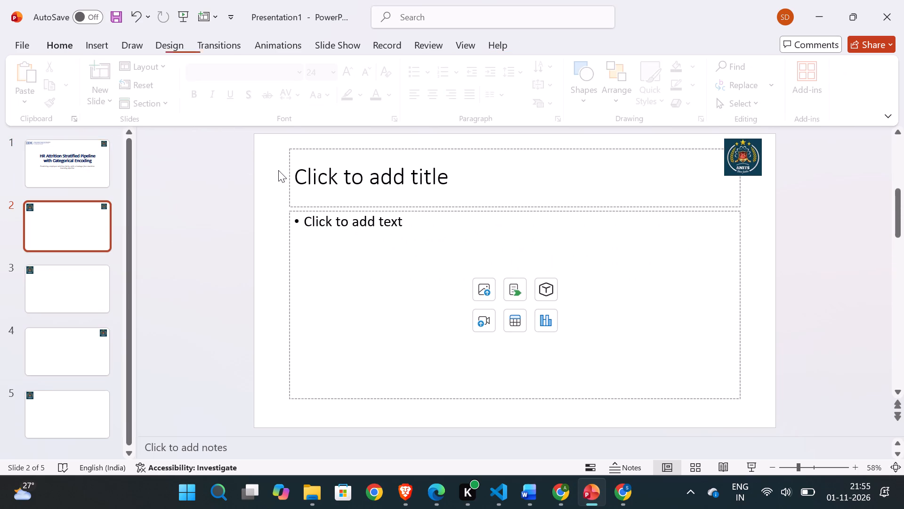
Replace the old top-left ANITS logo on slides 3 and 5 with the logo copied from slide 1.
{"action": "left_click", "coordinate": [97, 272]}
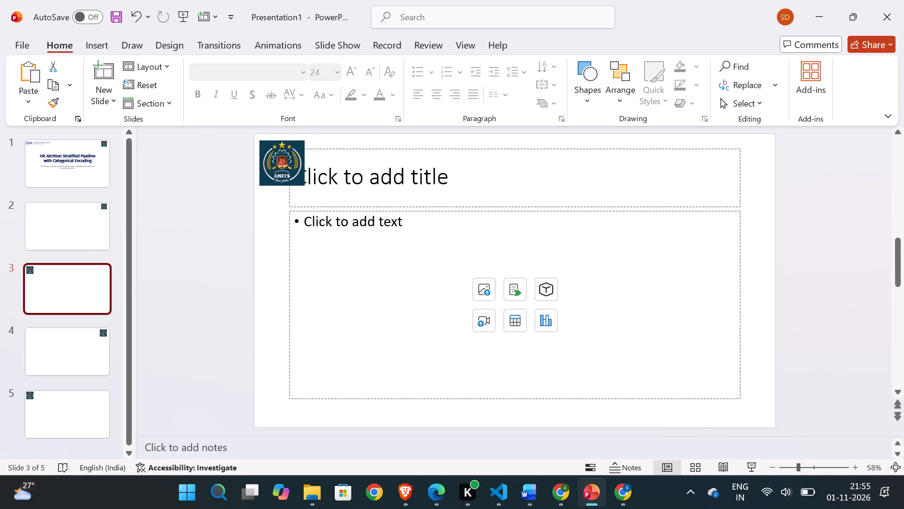
{"action": "left_click", "coordinate": [285, 164]}
{"action": "key", "text": "BackSpace"}
{"action": "key", "text": "ctrl+v"}
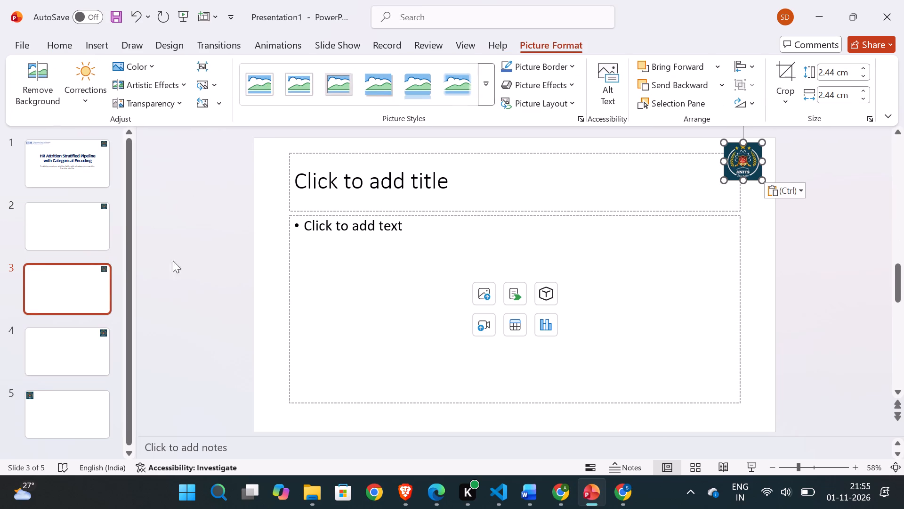
{"action": "left_click", "coordinate": [61, 410]}
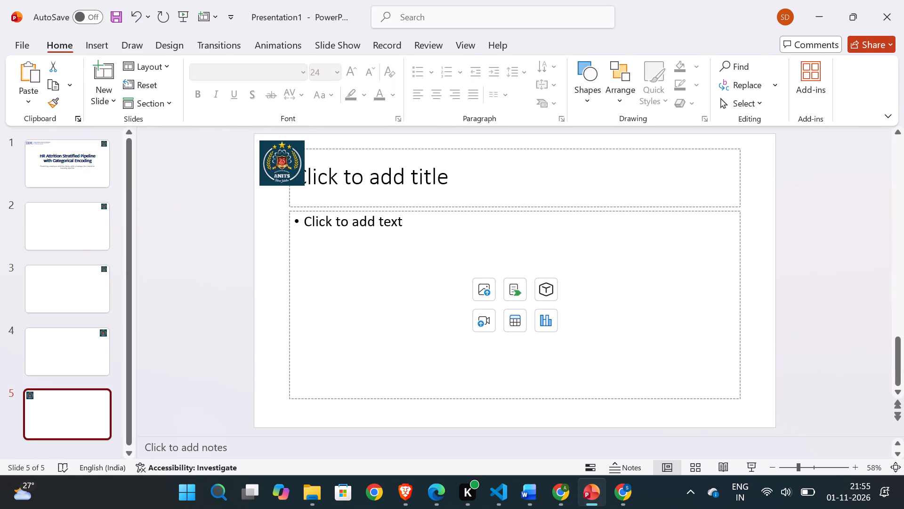
{"action": "left_click", "coordinate": [291, 165]}
{"action": "key", "text": "BackSpace"}
{"action": "left_click", "coordinate": [291, 165]}
{"action": "key", "text": "ctrl+v"}
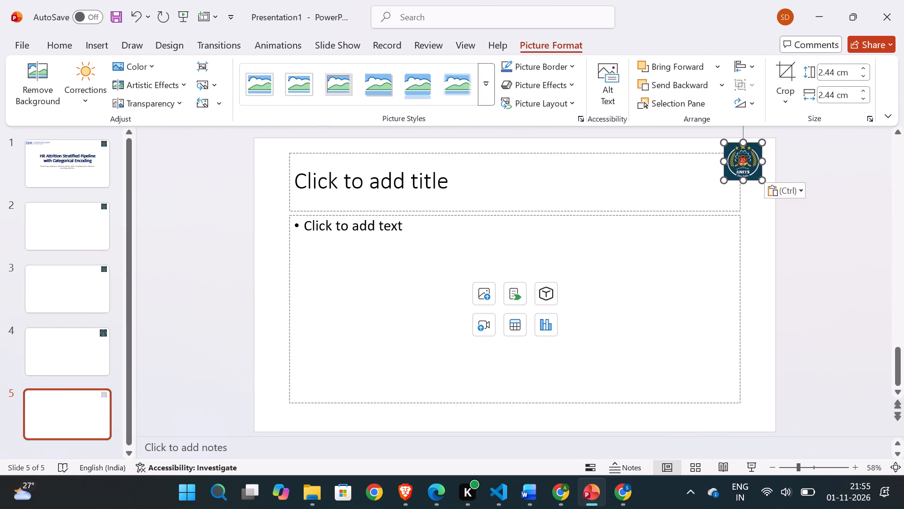
Add five blank slides after slide 5, extending the presentation to ten slides.
{"action": "scroll", "coordinate": [0, 296], "scroll_direction": "down", "scroll_amount": 4}
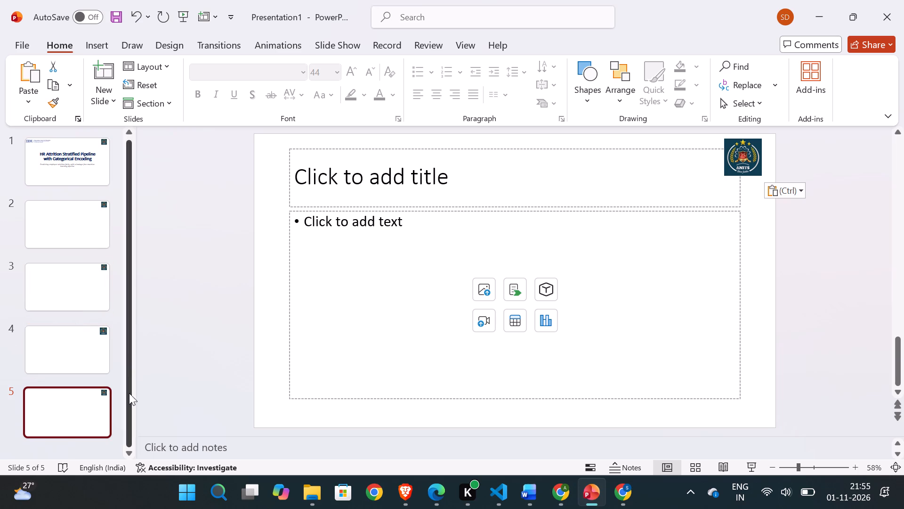
{"action": "left_click", "coordinate": [64, 443]}
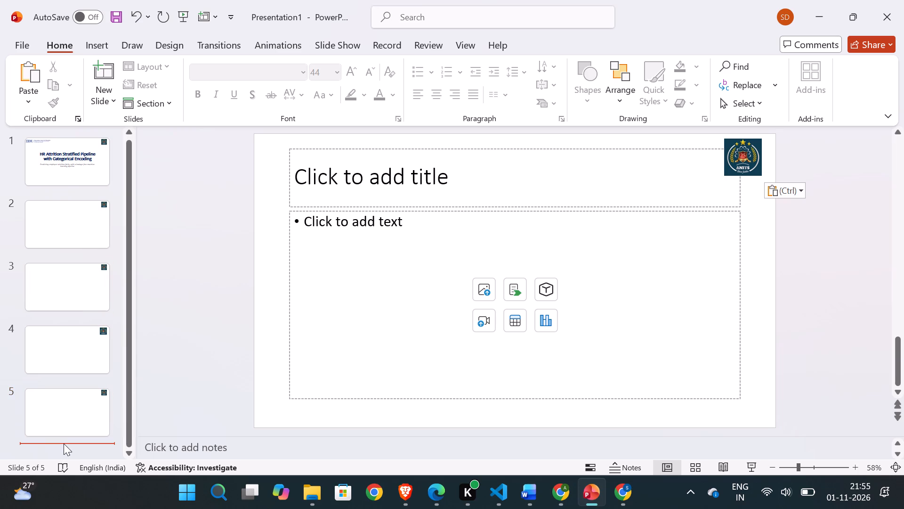
{"action": "key", "text": "Return"}
{"action": "key", "text": "Return"}
{"action": "key", "text": "Return"}
{"action": "key", "text": "Return"}
{"action": "key", "text": "Return"}
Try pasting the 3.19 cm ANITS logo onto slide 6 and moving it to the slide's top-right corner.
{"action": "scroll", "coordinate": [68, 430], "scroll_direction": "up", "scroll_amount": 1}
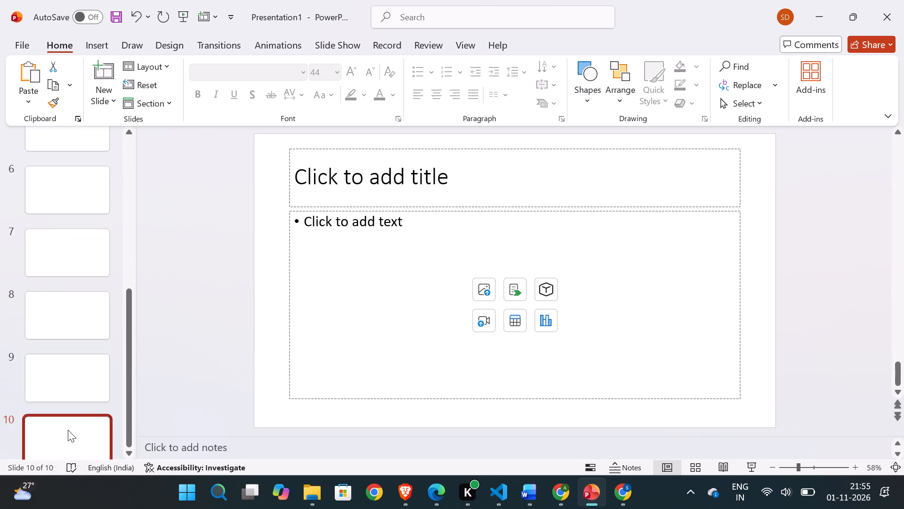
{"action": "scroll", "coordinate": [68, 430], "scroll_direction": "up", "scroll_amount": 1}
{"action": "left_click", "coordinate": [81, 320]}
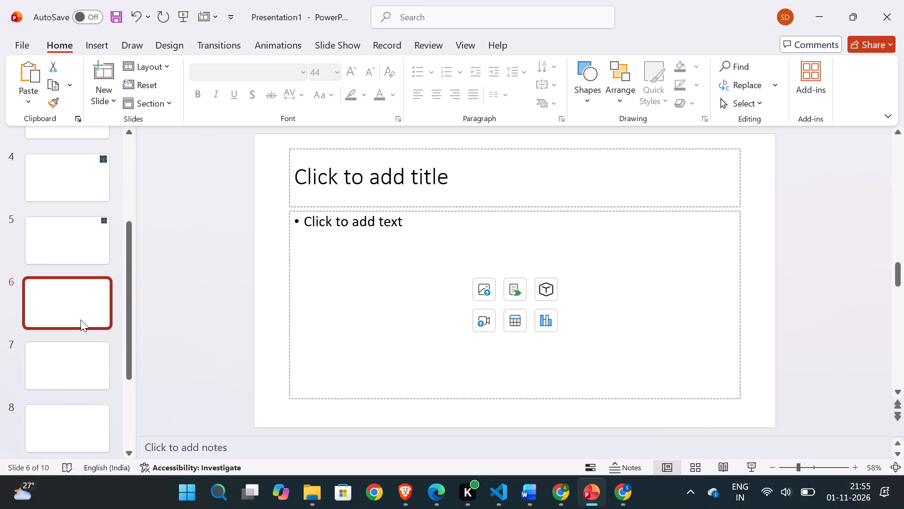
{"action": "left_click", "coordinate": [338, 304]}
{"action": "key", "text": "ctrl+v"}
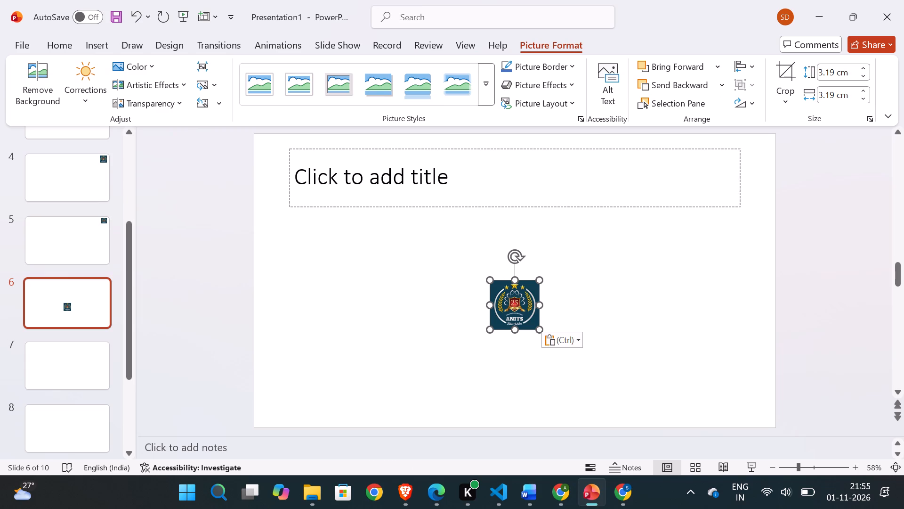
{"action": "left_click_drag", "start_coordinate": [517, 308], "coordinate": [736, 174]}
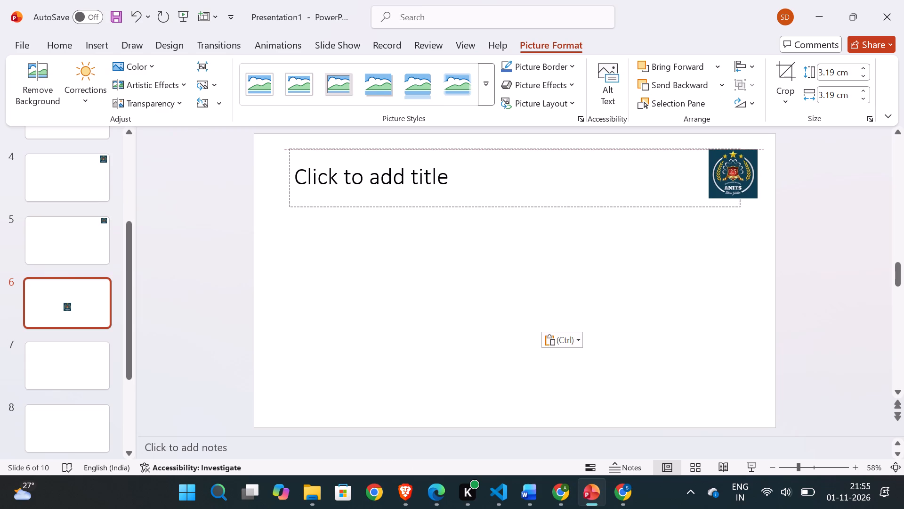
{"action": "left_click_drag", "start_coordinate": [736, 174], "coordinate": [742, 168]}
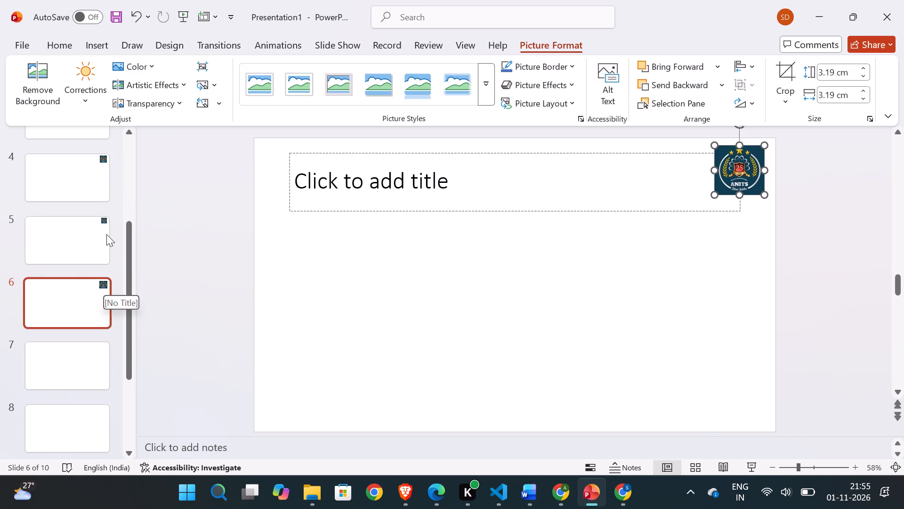
Replace slide 6's oversized ANITS logo with a copy of slide 5's 2.44 cm logo.
{"action": "left_click", "coordinate": [106, 232]}
{"action": "left_click", "coordinate": [761, 162]}
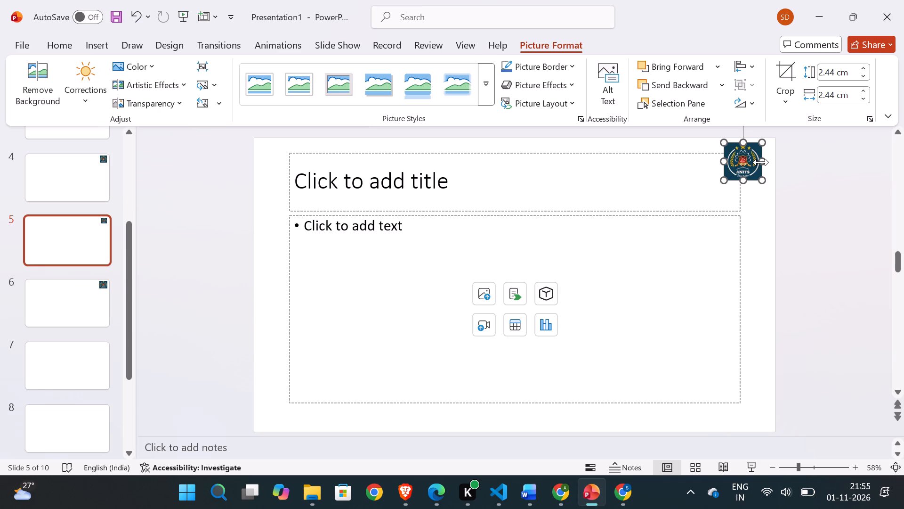
{"action": "left_click", "coordinate": [761, 162]}
{"action": "key", "text": "ctrl+c"}
{"action": "left_click", "coordinate": [81, 308]}
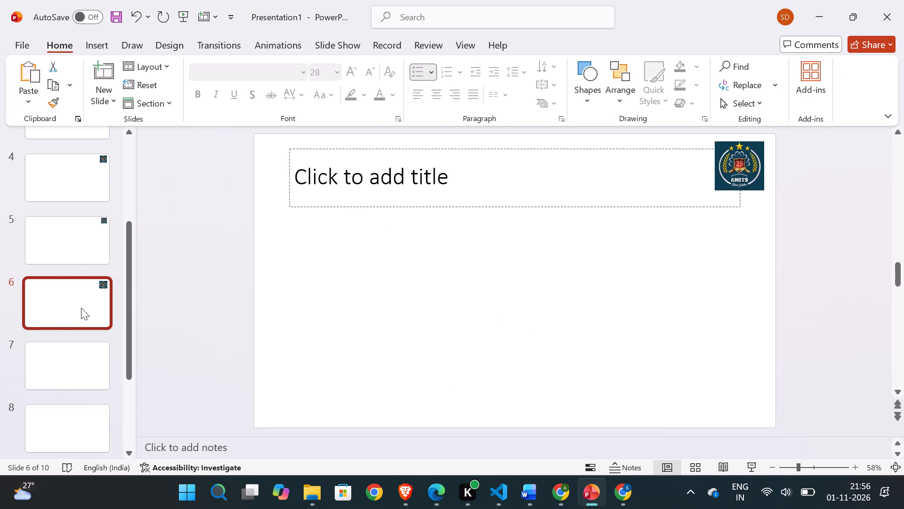
{"action": "key", "text": "ctrl+v"}
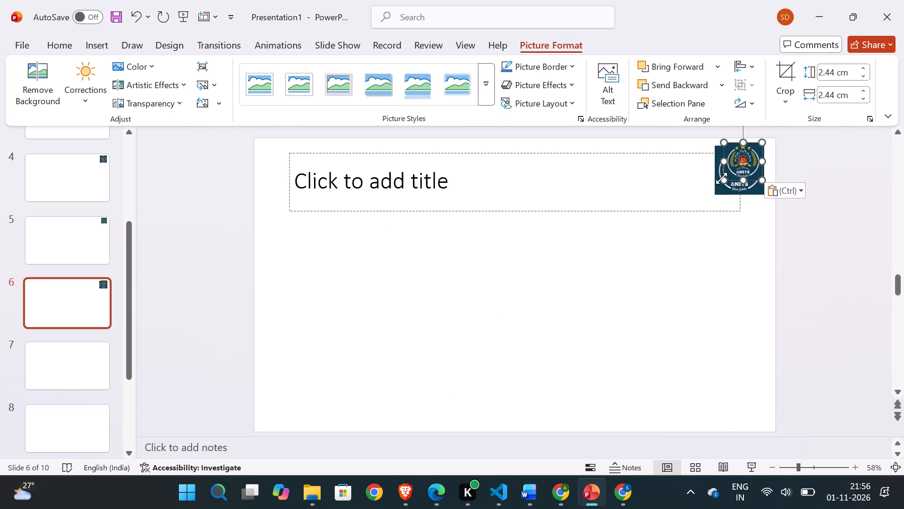
{"action": "left_click", "coordinate": [722, 187]}
{"action": "key", "text": "BackSpace"}
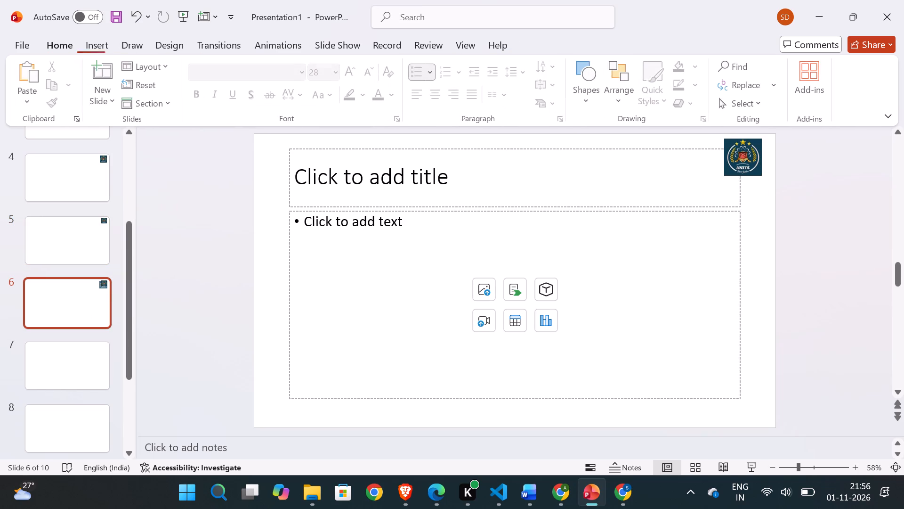
Paste the copied ANITS logo onto slides 7, 8, 9 and 10.
{"action": "left_click", "coordinate": [28, 383]}
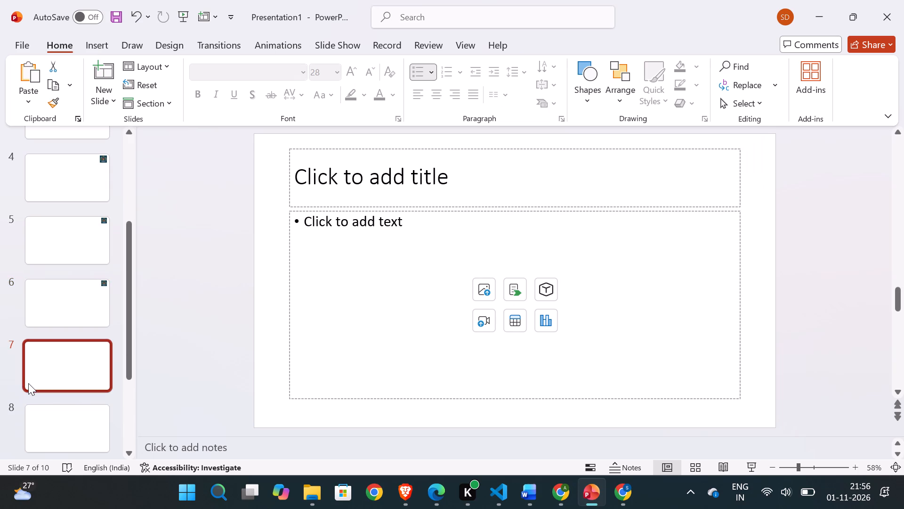
{"action": "key", "text": "ctrl+v"}
{"action": "left_click", "coordinate": [107, 417]}
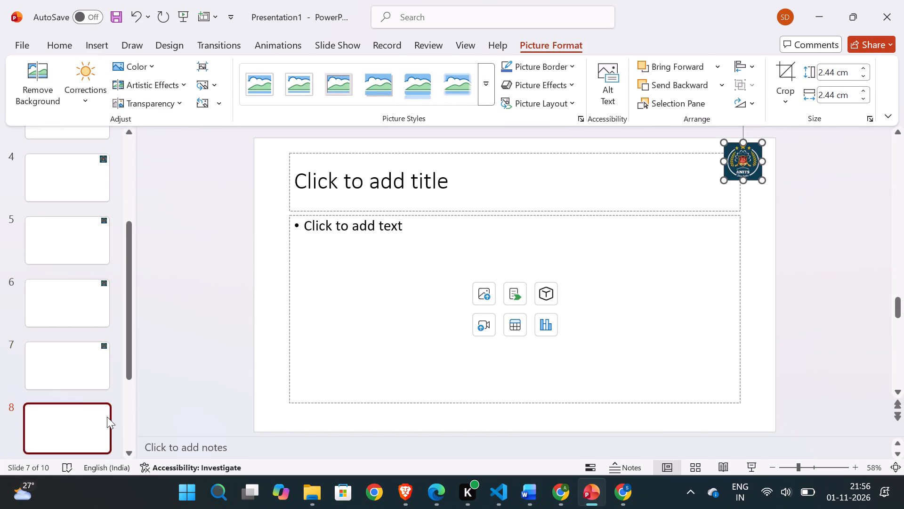
{"action": "key", "text": "ctrl+v"}
{"action": "scroll", "coordinate": [107, 417], "scroll_direction": "down", "scroll_amount": 1}
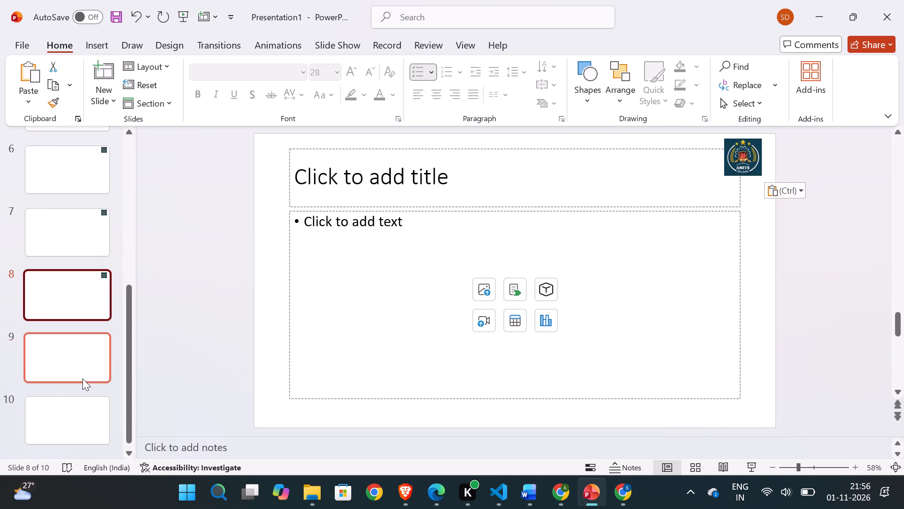
{"action": "left_click", "coordinate": [82, 378]}
{"action": "key", "text": "ctrl+v"}
{"action": "left_click", "coordinate": [75, 421]}
{"action": "key", "text": "ctrl+v"}
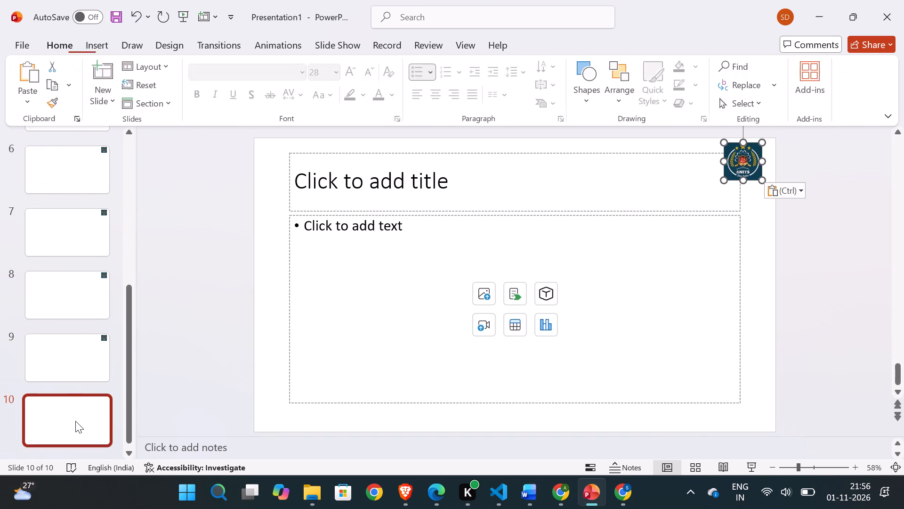
Add three blank slides after slide 10.
{"action": "scroll", "coordinate": [75, 421], "scroll_direction": "down", "scroll_amount": 1}
{"action": "left_click", "coordinate": [73, 440]}
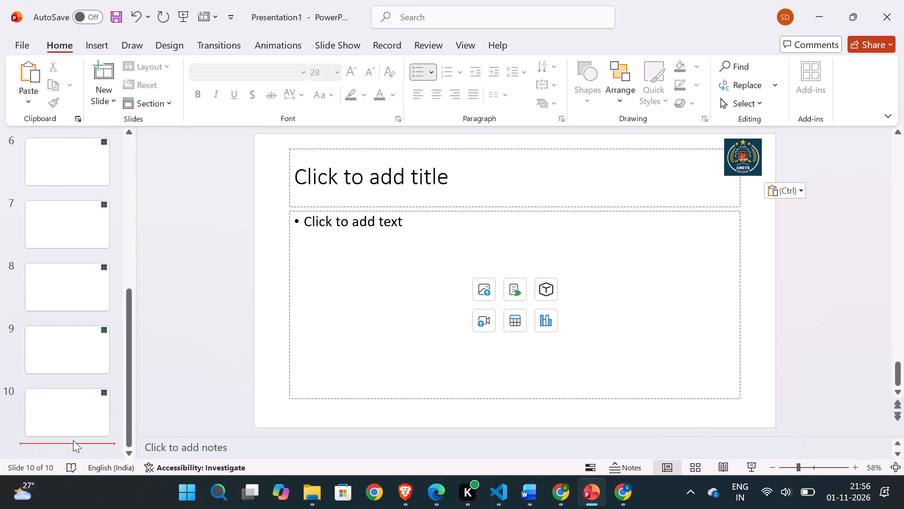
{"action": "key", "text": "Return"}
{"action": "key", "text": "Return"}
{"action": "key", "text": "Return"}
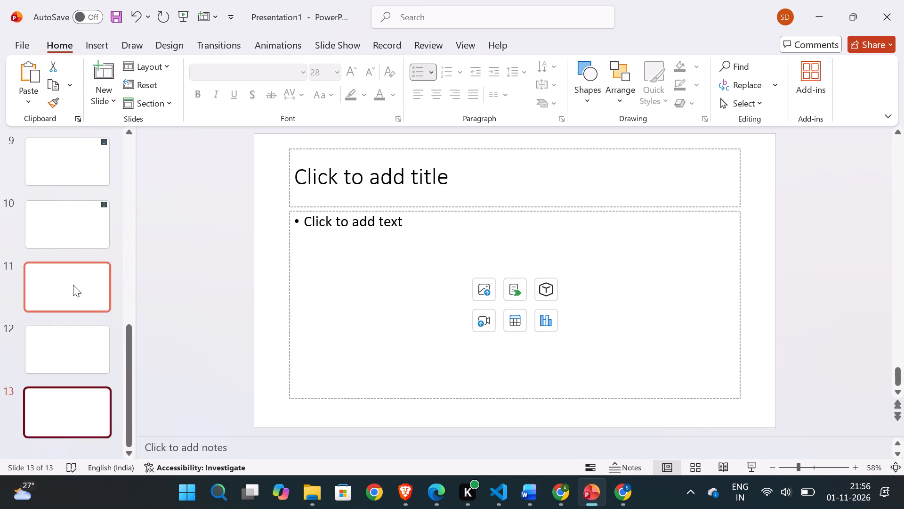
Paste the copied ANITS logo onto slides 11, 12 and 13.
{"action": "left_click", "coordinate": [73, 285]}
{"action": "key", "text": "ctrl+v"}
{"action": "left_click", "coordinate": [31, 364]}
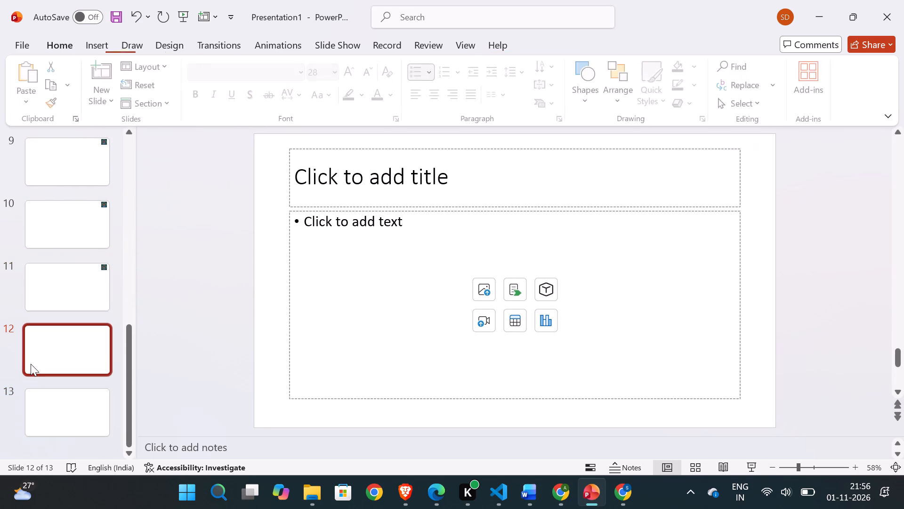
{"action": "key", "text": "ctrl+v"}
{"action": "left_click", "coordinate": [65, 413]}
{"action": "key", "text": "ctrl+v"}
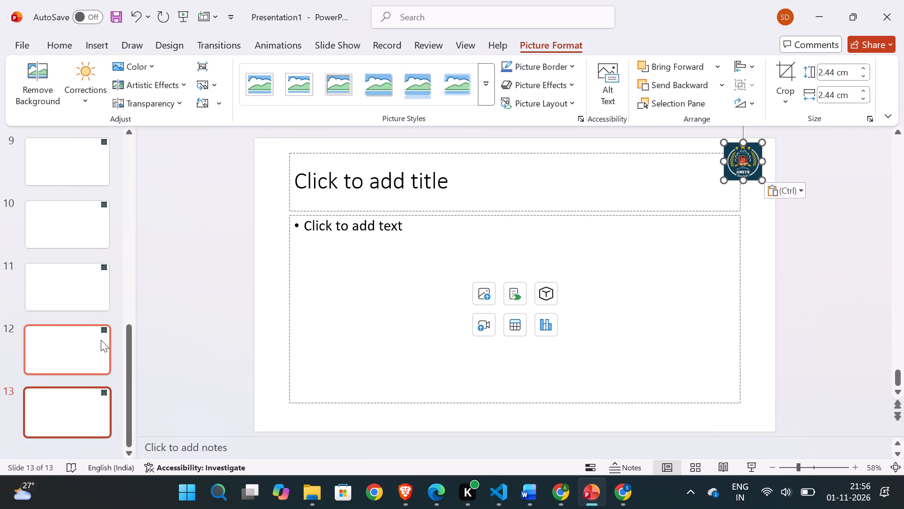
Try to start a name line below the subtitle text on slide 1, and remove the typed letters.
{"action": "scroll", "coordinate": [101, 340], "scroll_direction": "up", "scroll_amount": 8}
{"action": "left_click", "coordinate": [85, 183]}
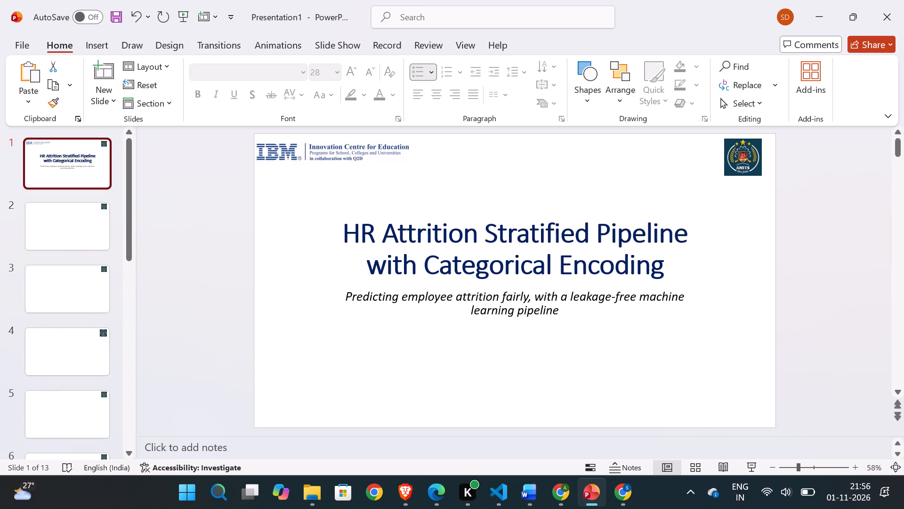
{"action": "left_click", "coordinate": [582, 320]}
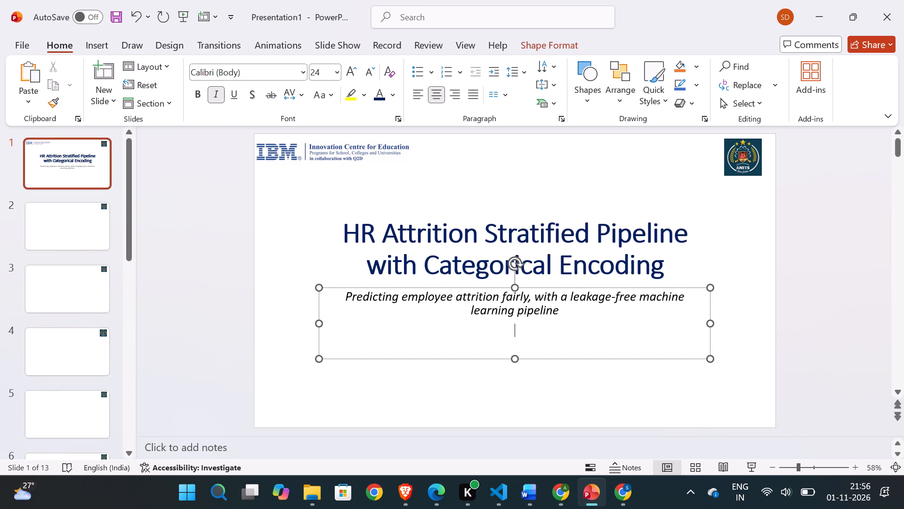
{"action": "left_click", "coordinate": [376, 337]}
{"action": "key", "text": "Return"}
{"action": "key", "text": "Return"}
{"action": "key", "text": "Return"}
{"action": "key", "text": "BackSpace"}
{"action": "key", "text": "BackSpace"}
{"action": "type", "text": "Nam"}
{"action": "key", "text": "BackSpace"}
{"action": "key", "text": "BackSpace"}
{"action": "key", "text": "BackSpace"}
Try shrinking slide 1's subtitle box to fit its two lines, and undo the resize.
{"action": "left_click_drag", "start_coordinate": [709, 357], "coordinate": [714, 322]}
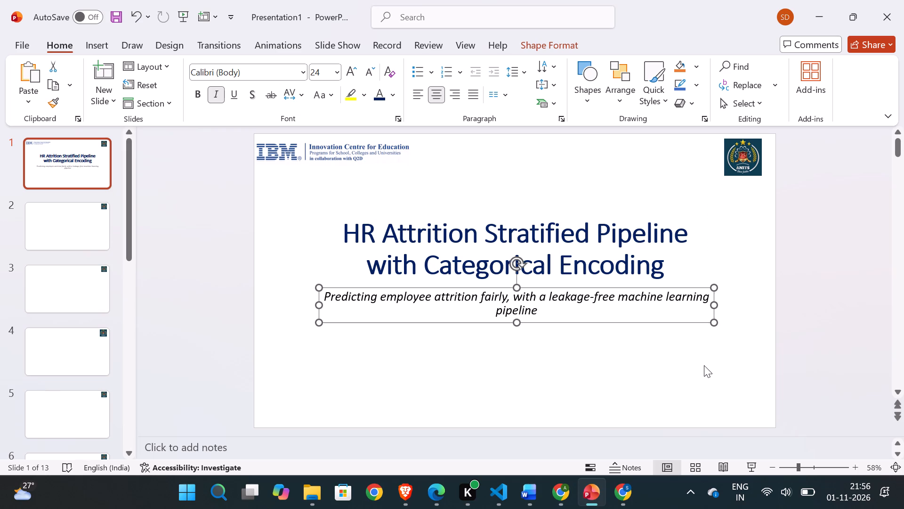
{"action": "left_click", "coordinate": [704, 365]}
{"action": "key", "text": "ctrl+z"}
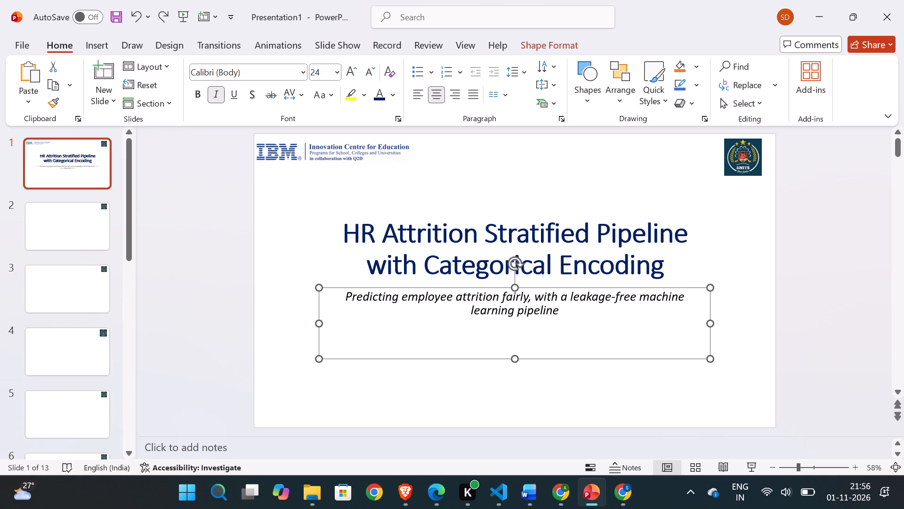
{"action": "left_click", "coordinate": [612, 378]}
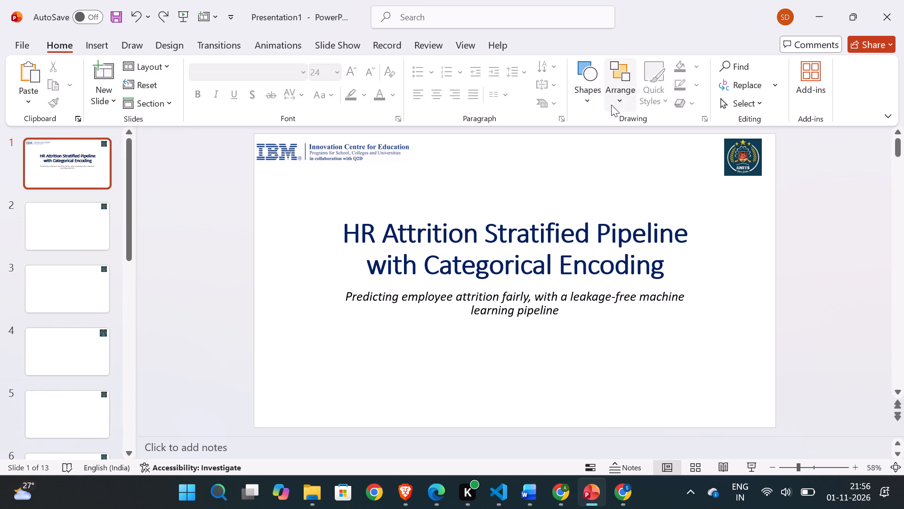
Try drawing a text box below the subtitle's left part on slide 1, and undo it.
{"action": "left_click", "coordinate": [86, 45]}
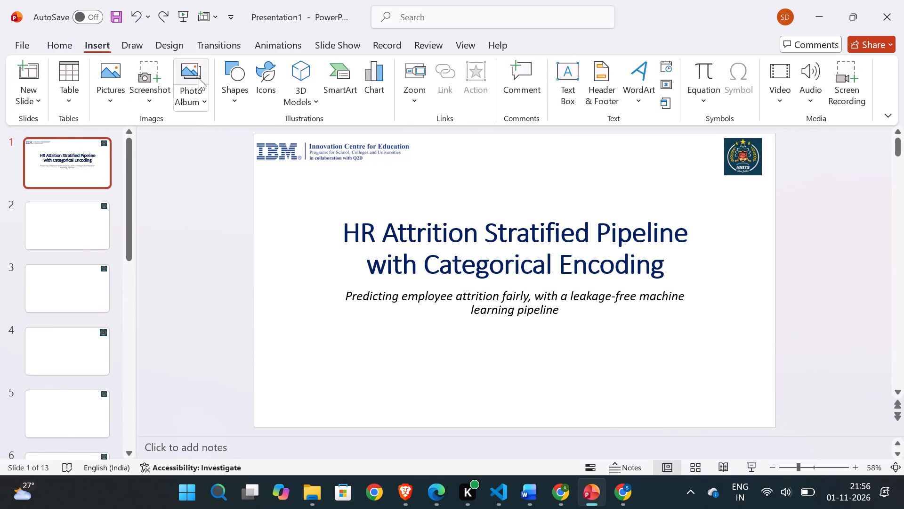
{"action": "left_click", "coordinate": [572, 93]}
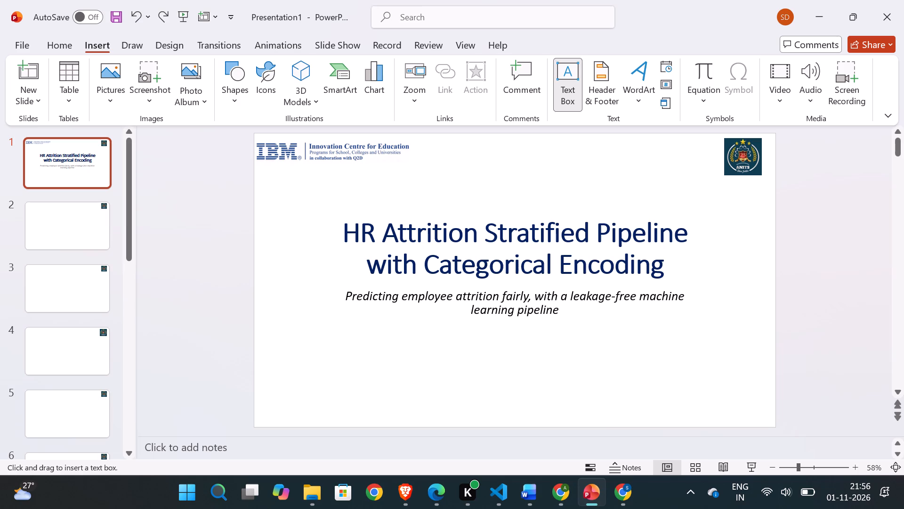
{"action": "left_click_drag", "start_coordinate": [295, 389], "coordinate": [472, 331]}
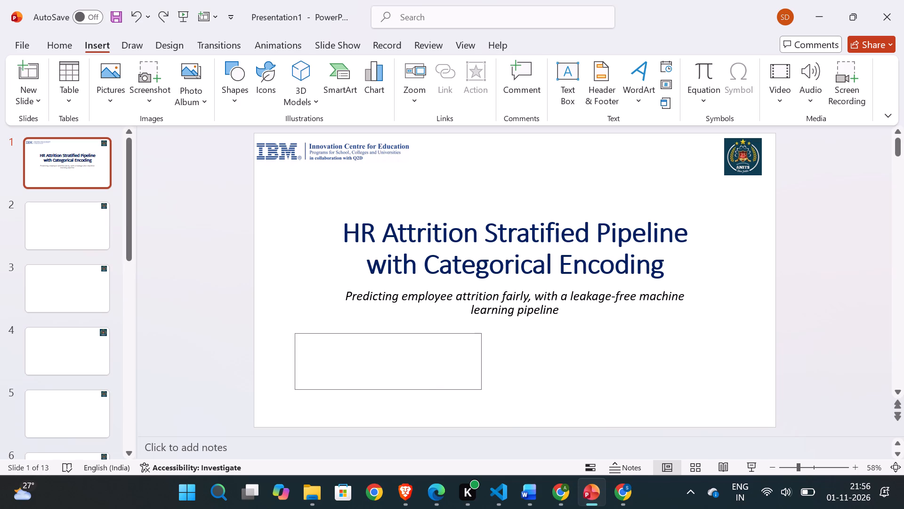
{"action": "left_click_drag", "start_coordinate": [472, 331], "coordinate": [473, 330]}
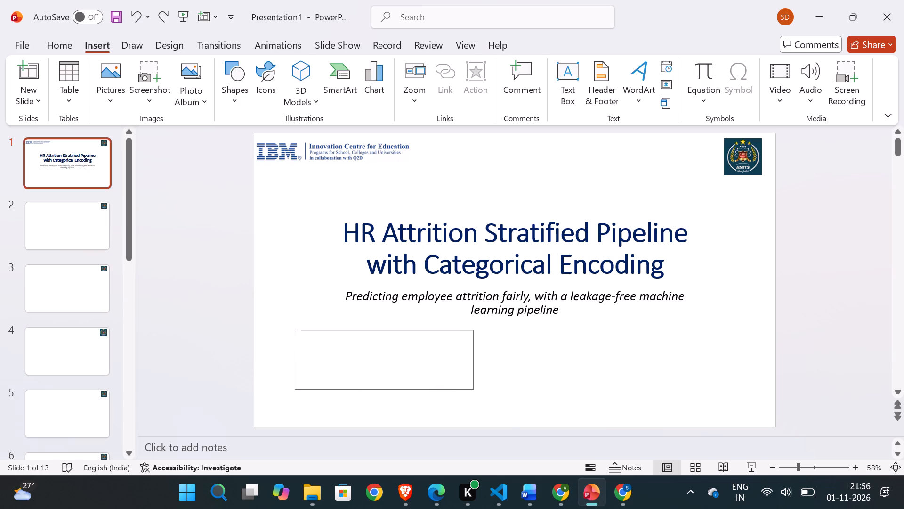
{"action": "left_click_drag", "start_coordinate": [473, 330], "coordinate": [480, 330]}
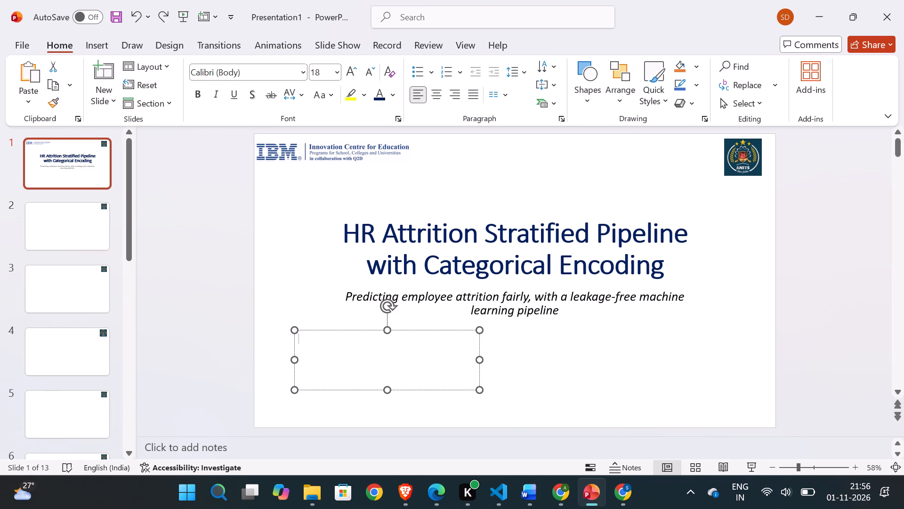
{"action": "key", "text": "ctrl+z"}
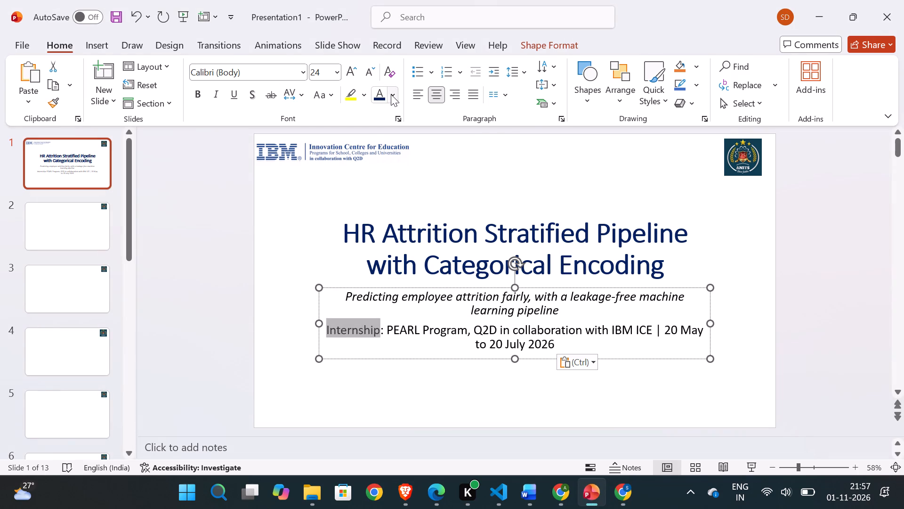
{"action": "left_click", "coordinate": [391, 94]}
{"action": "left_click", "coordinate": [533, 300]}
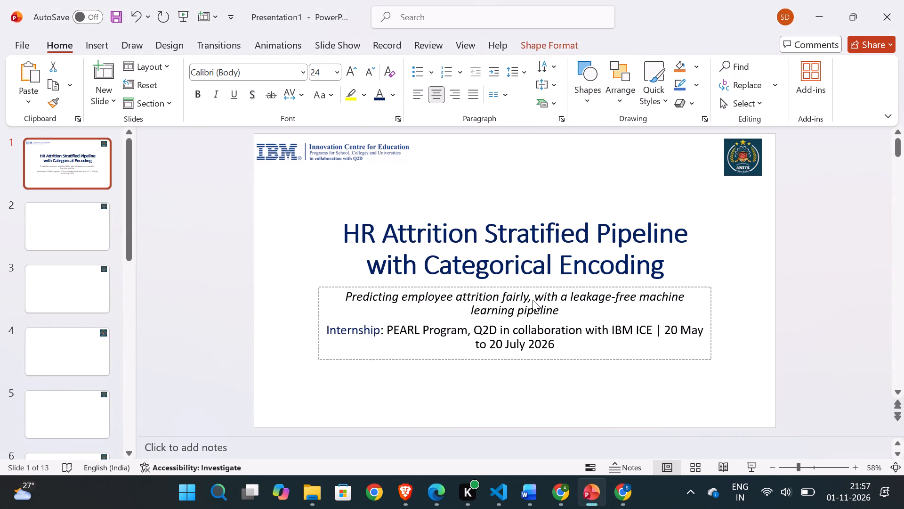
{"action": "left_click", "coordinate": [200, 91]}
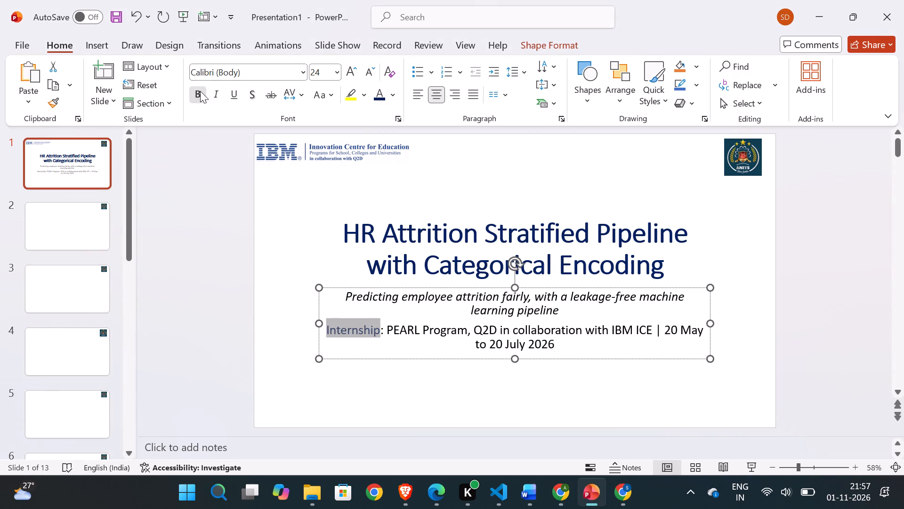
{"action": "left_click", "coordinate": [329, 323]}
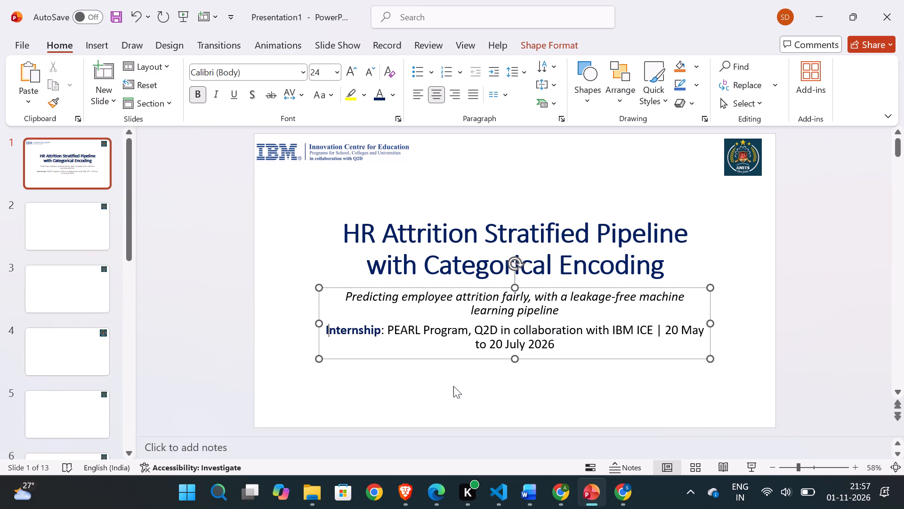
{"action": "left_click", "coordinate": [468, 386]}
Delete the separator and the dates "20 May to 20 July 2026" from the end of slide 1's Internship line.
{"action": "left_click", "coordinate": [659, 332]}
{"action": "left_click_drag", "start_coordinate": [568, 348], "coordinate": [662, 331]}
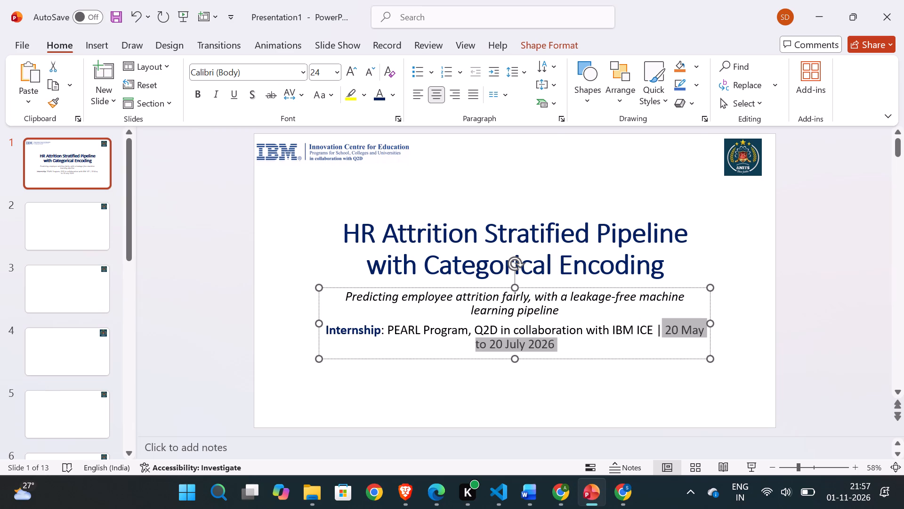
{"action": "left_click_drag", "start_coordinate": [662, 331], "coordinate": [657, 331]}
{"action": "key", "text": "BackSpace"}
{"action": "left_click", "coordinate": [617, 372]}
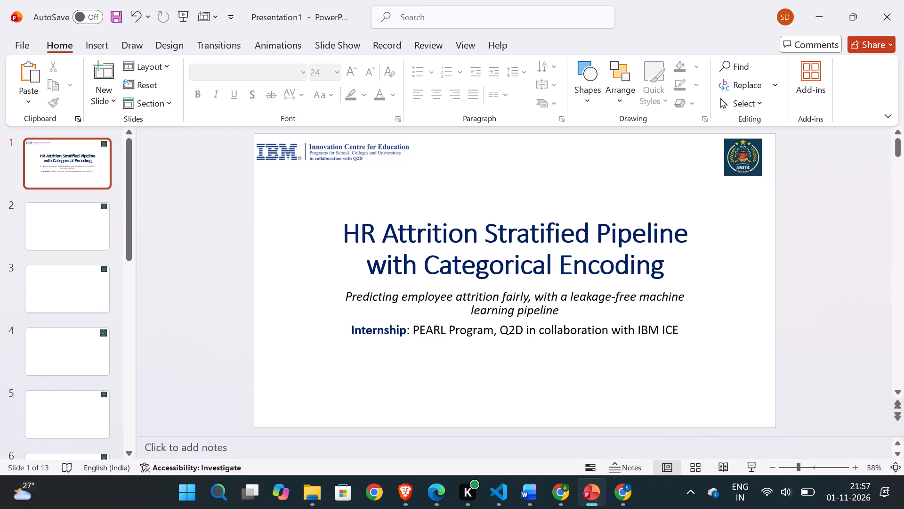
Insert an empty line between slide 1's italic subtitle and the Internship line.
{"action": "left_click", "coordinate": [345, 295]}
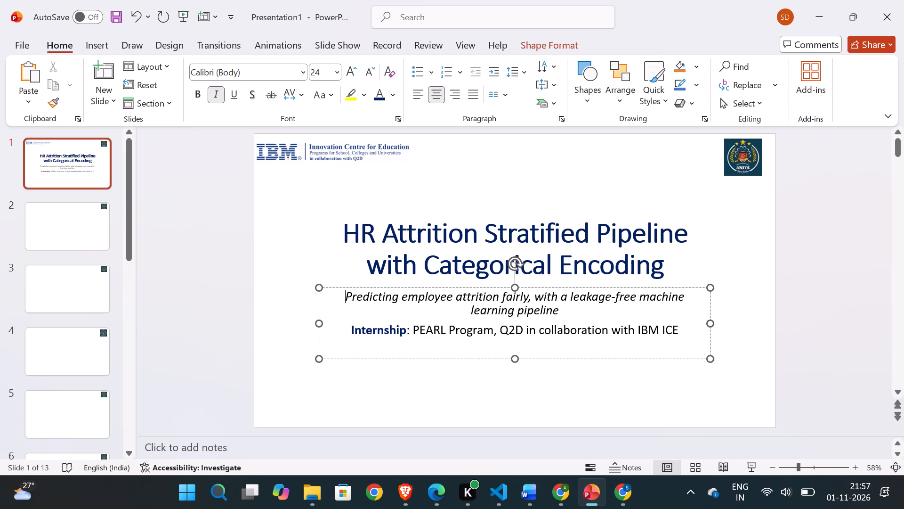
{"action": "left_click", "coordinate": [631, 268]}
{"action": "left_click", "coordinate": [565, 313]}
{"action": "key", "text": "Return"}
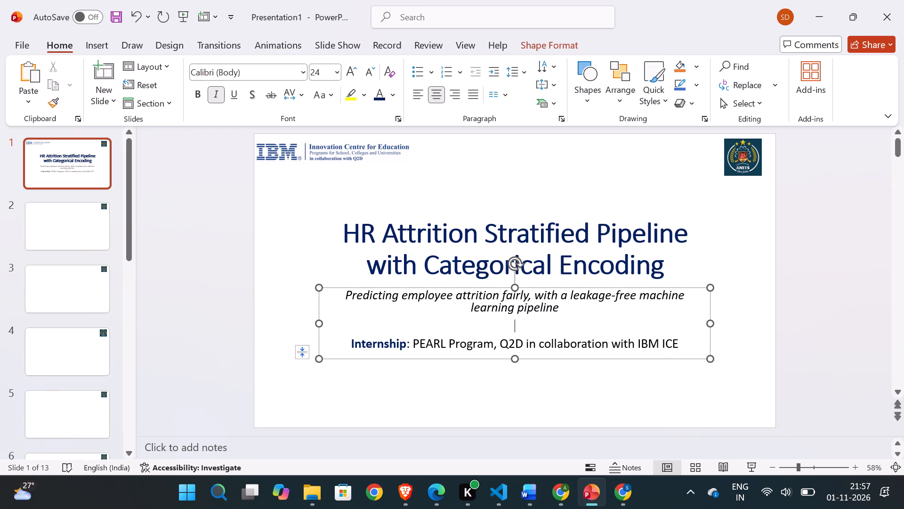
{"action": "left_click", "coordinate": [522, 241]}
{"action": "double_click", "coordinate": [522, 241]}
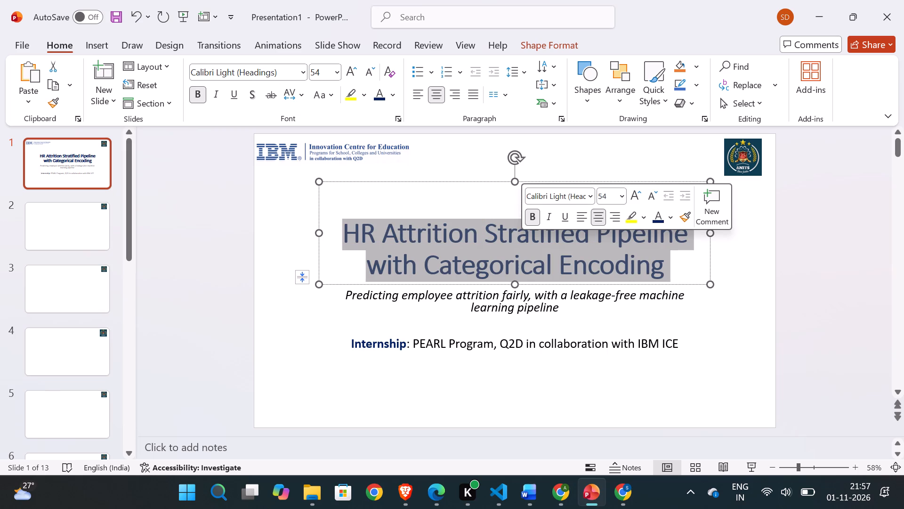
{"action": "left_click", "coordinate": [509, 277]}
{"action": "left_click", "coordinate": [586, 325]}
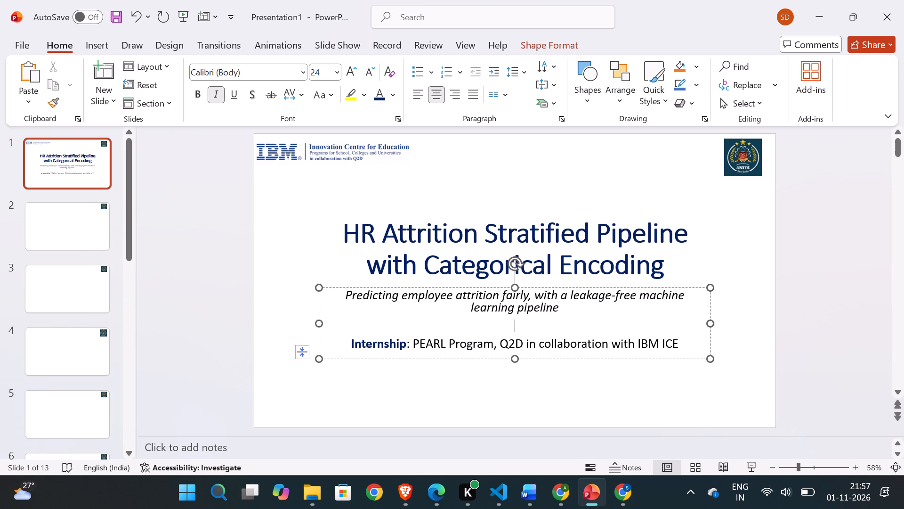
Set the font size of slide 1's italic subtitle sentence to 18.
{"action": "left_click_drag", "start_coordinate": [564, 312], "coordinate": [364, 289]}
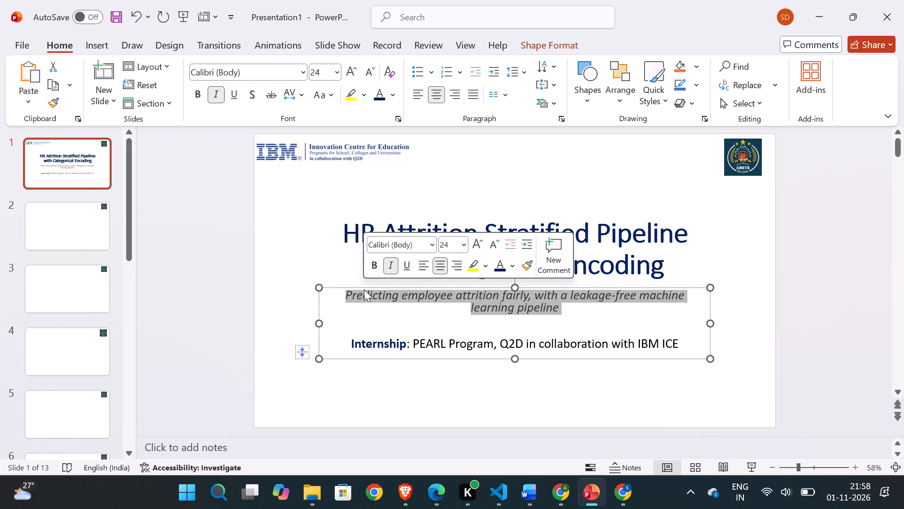
{"action": "left_click", "coordinate": [321, 67]}
{"action": "key", "text": "BackSpace"}
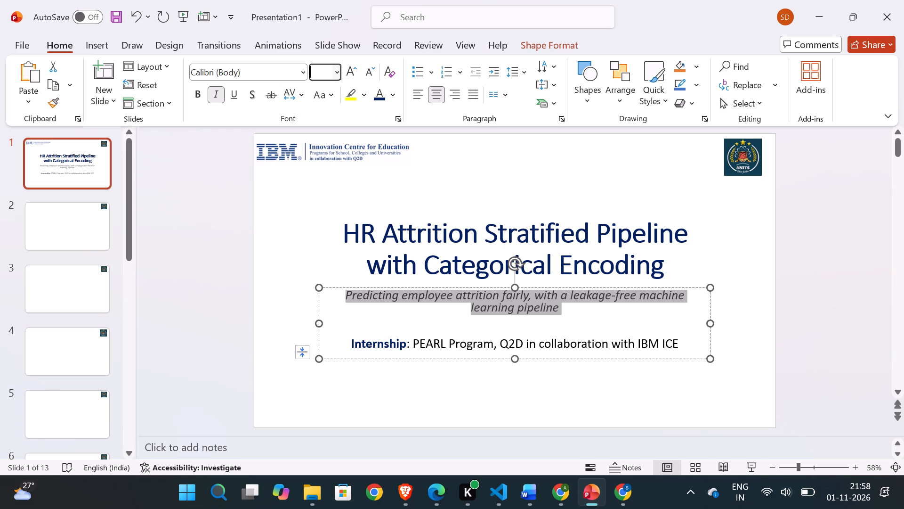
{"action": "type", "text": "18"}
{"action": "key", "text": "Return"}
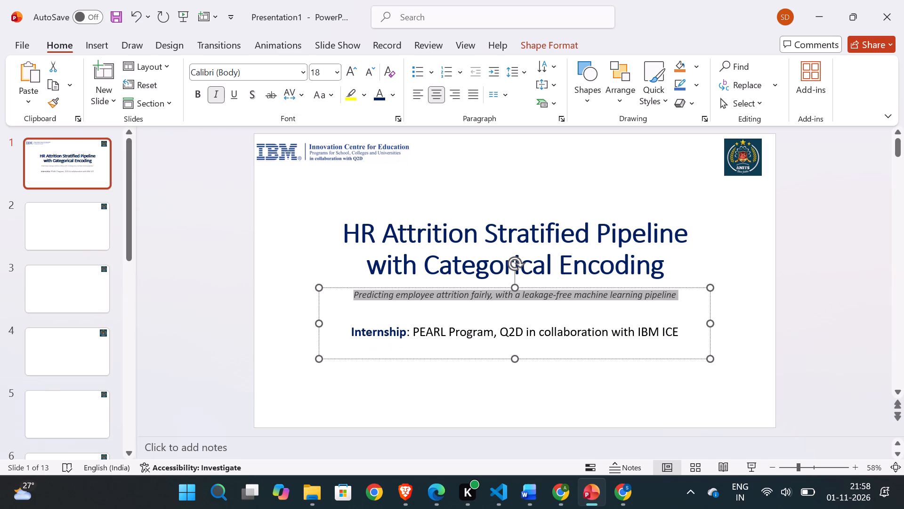
{"action": "left_click", "coordinate": [559, 244]}
{"action": "left_click", "coordinate": [625, 399]}
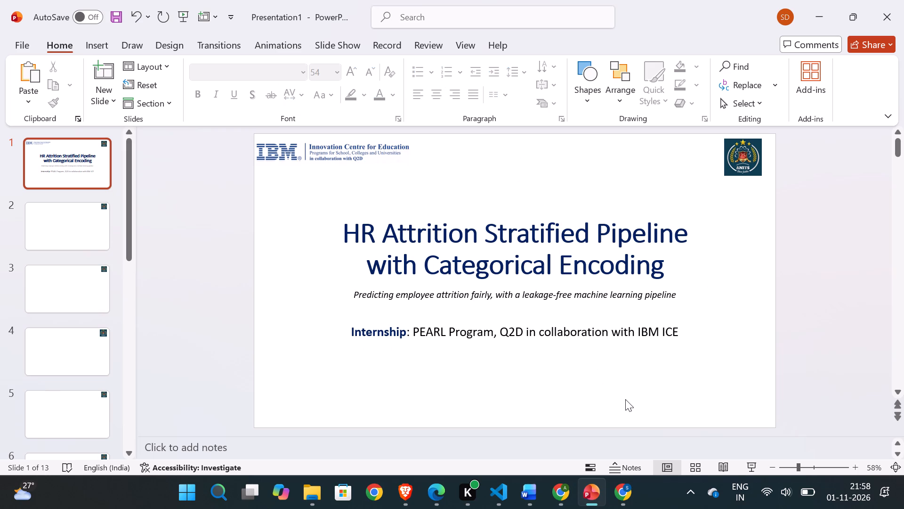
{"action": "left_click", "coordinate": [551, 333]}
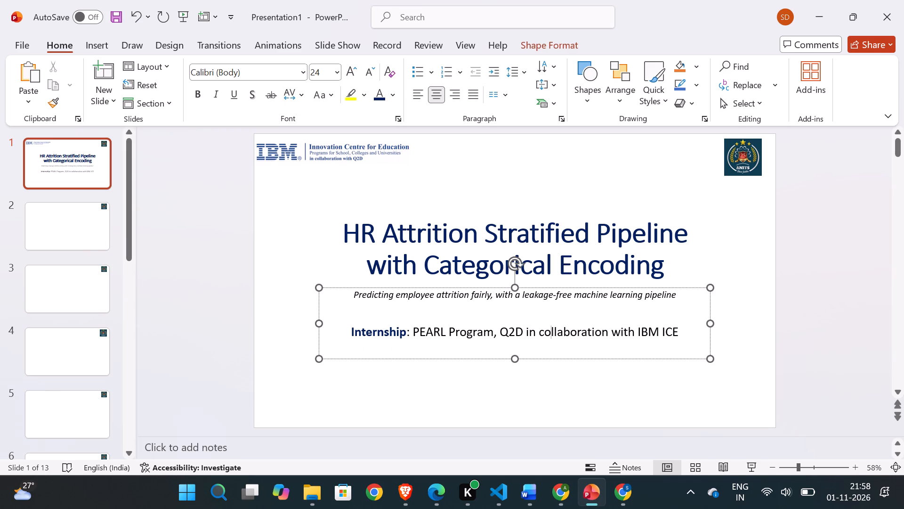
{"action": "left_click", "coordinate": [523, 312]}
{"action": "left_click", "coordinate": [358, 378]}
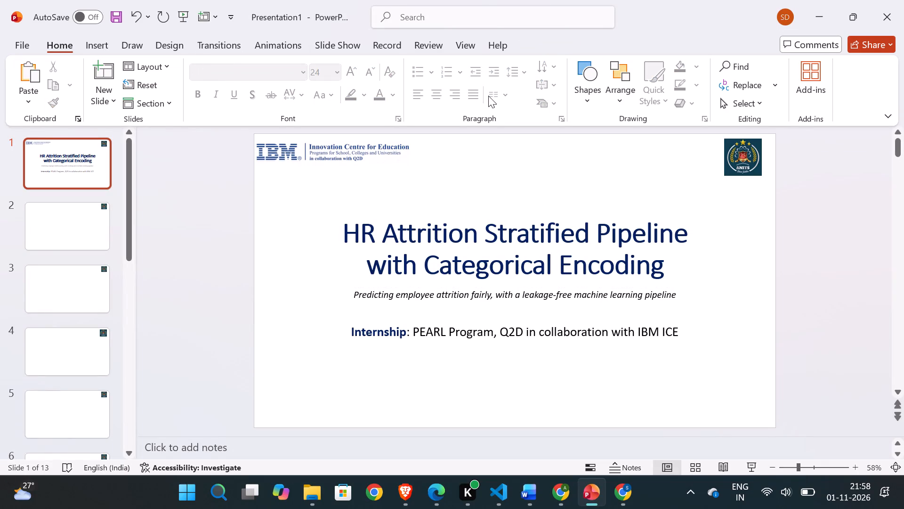
Draw a text box below the Internship line at slide 1's lower left and enter the student's name and roll number on two lines.
{"action": "left_click", "coordinate": [94, 47]}
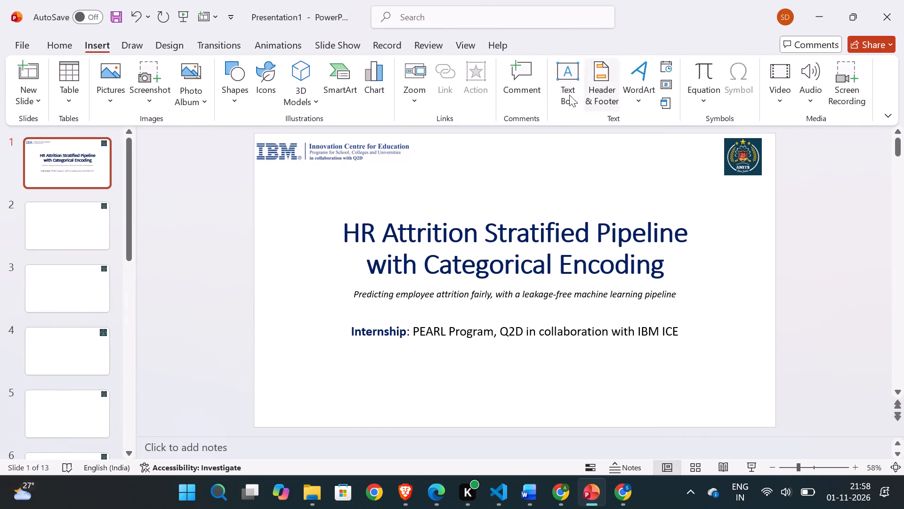
{"action": "left_click", "coordinate": [558, 86]}
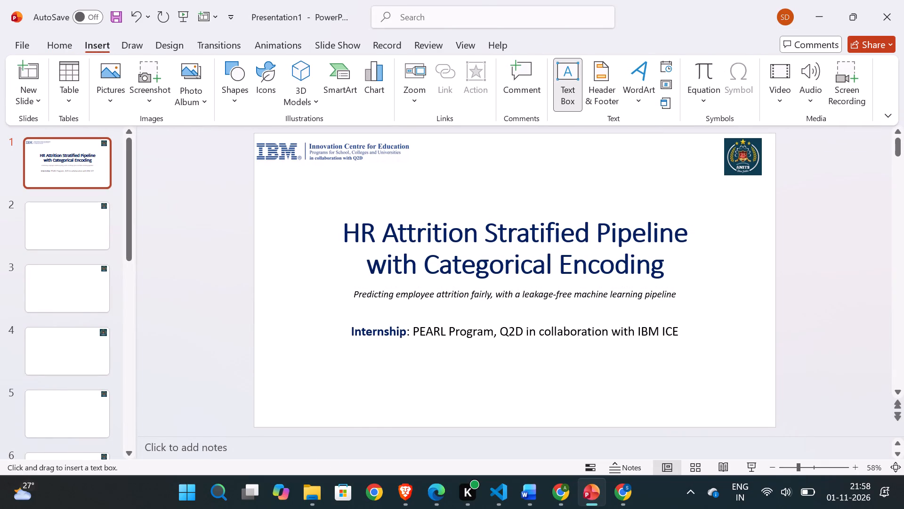
{"action": "left_click_drag", "start_coordinate": [285, 412], "coordinate": [462, 351]}
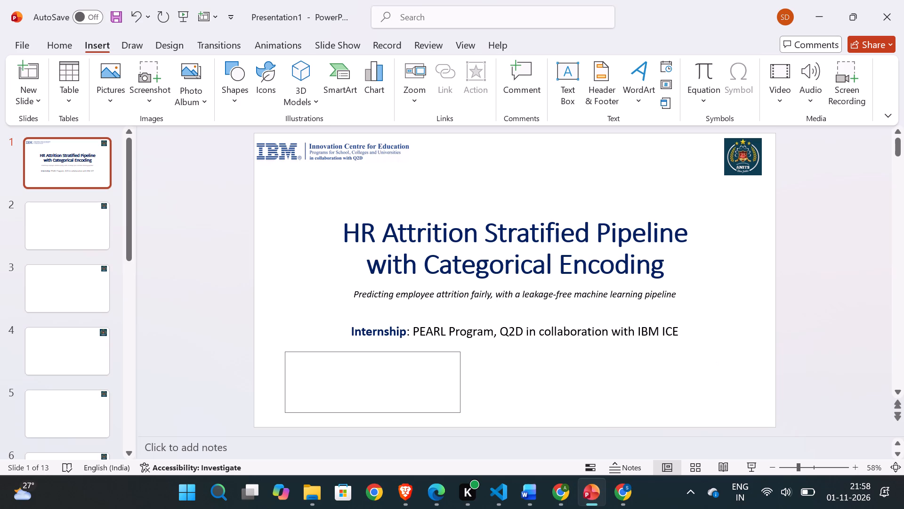
{"action": "left_click_drag", "start_coordinate": [462, 351], "coordinate": [467, 349]}
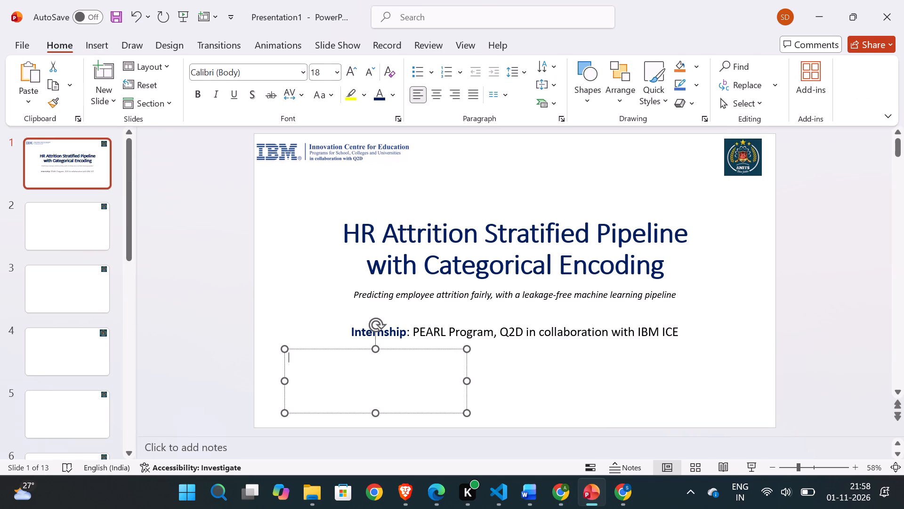
{"action": "left_click", "coordinate": [362, 372]}
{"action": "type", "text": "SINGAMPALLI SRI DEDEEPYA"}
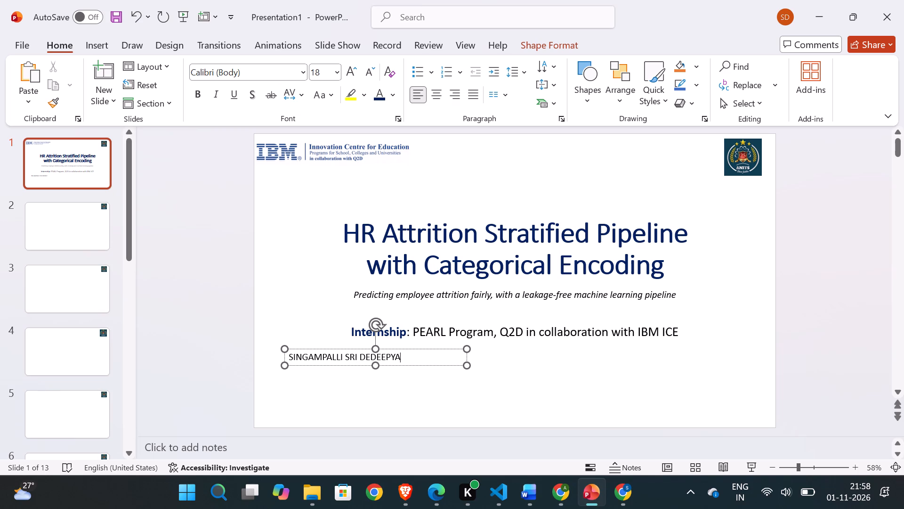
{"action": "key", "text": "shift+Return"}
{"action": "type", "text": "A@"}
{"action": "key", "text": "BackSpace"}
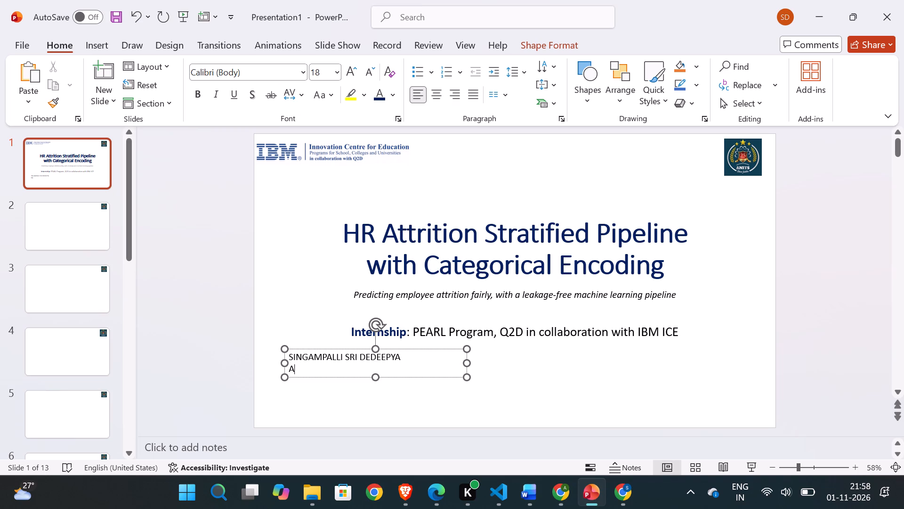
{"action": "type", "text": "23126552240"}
{"action": "left_click", "coordinate": [617, 495]}
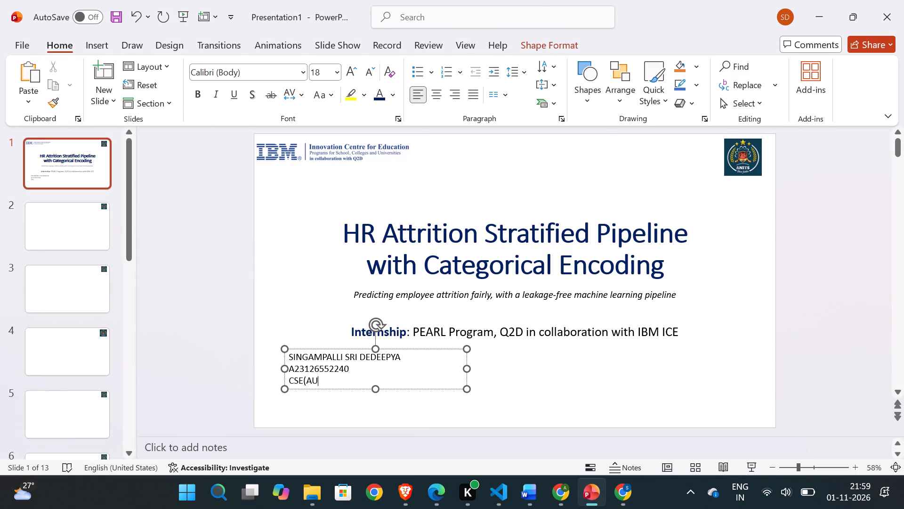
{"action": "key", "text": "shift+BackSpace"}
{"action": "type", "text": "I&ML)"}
{"action": "left_click", "coordinate": [602, 396]}
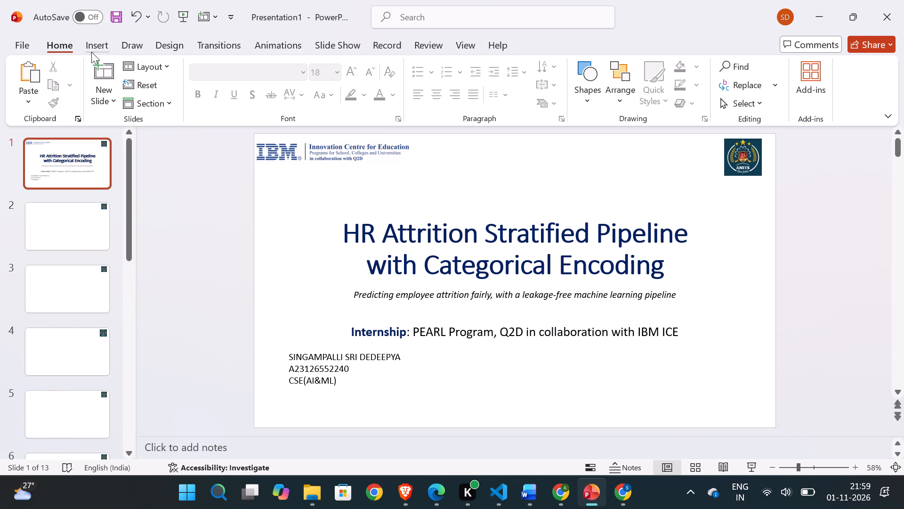
Draw a text box at slide 1's lower right and enter "FACULTY REVIEWER:", the reviewer's name, "Assistant Professor" and "CSE(AI&ML)" on four lines.
{"action": "left_click", "coordinate": [90, 39]}
{"action": "left_click", "coordinate": [562, 95]}
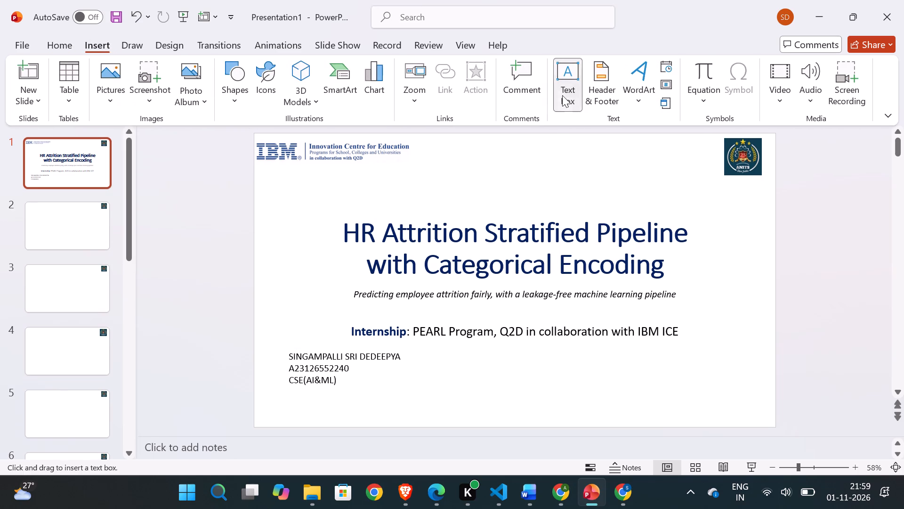
{"action": "left_click_drag", "start_coordinate": [628, 394], "coordinate": [740, 344]}
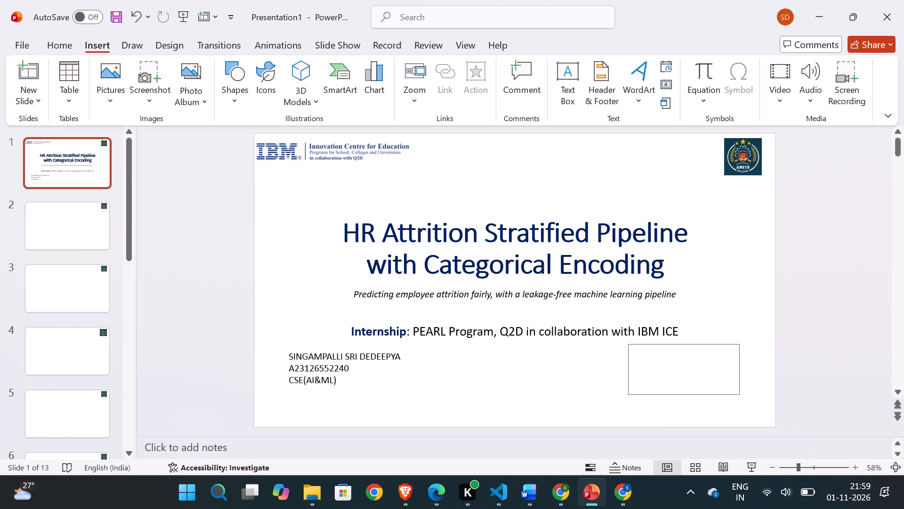
{"action": "left_click_drag", "start_coordinate": [740, 344], "coordinate": [743, 343]}
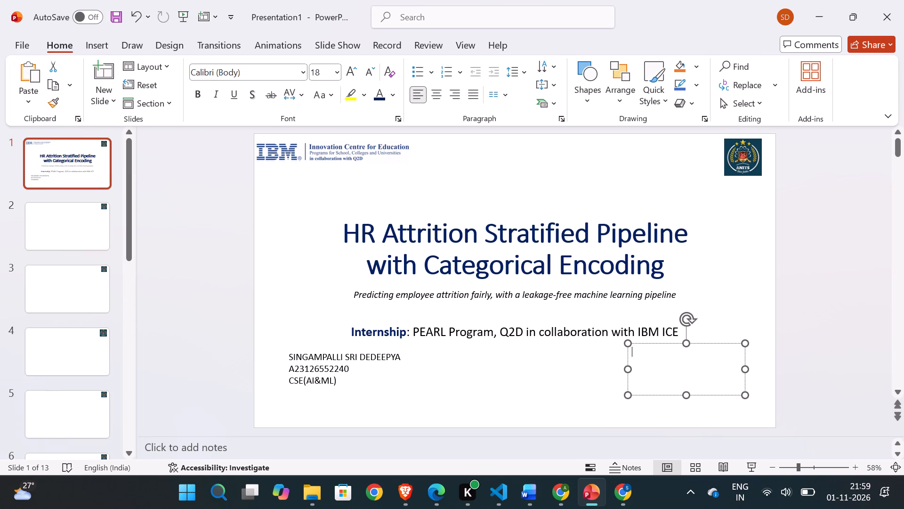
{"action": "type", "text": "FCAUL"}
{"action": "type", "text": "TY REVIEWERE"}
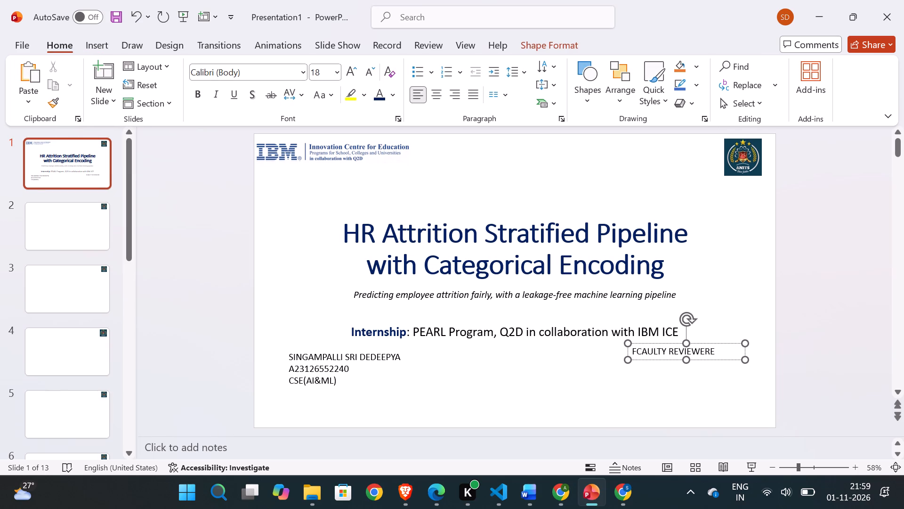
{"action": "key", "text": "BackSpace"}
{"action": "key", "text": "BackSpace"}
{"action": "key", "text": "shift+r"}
Complete the reviewer text box with a colon after the heading, followed by the reviewer's name, "Assistant Professor" and "CSE(AI&ML)" on separate lines.
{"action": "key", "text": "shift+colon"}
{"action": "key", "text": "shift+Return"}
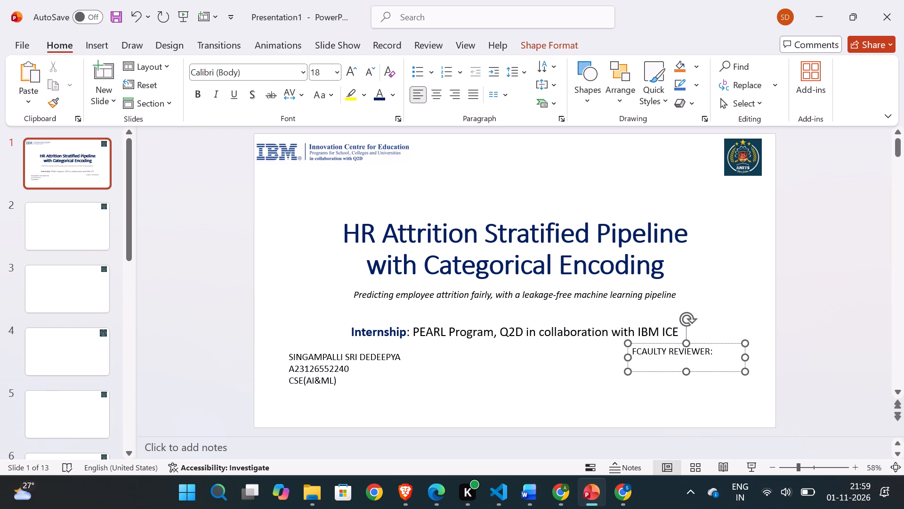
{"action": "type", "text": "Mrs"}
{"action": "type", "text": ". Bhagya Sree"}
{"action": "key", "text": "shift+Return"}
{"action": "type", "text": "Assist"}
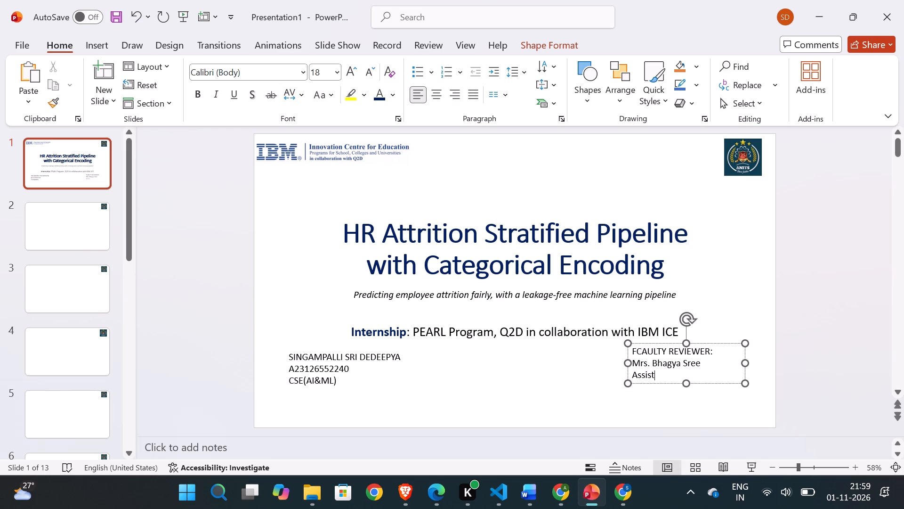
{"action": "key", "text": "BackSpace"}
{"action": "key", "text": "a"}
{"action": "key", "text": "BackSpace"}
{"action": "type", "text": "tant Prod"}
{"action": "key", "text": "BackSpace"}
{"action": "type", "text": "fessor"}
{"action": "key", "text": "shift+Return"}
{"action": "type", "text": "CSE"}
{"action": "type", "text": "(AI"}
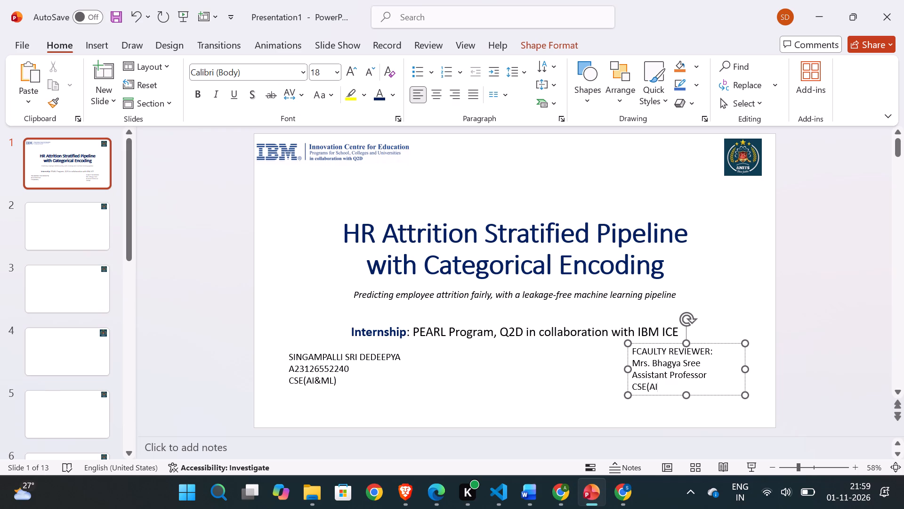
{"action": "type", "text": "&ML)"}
{"action": "left_click", "coordinate": [714, 354]}
{"action": "left_click", "coordinate": [718, 346]}
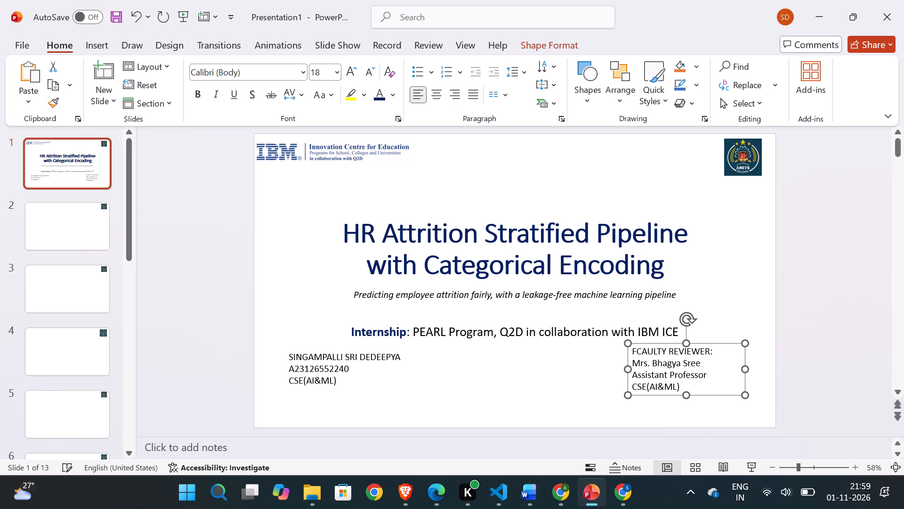
{"action": "left_click", "coordinate": [719, 291]}
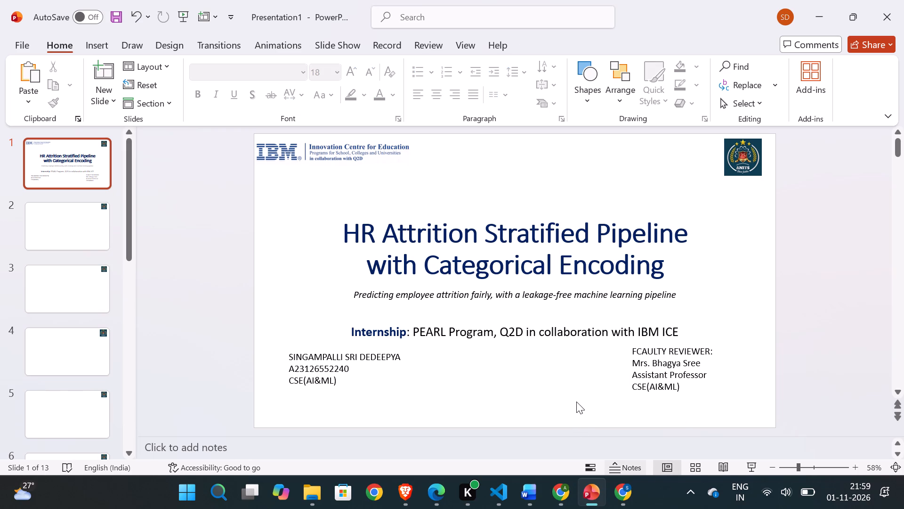
Correct the misspelled first word of the reviewer text box's heading to "FACULTY".
{"action": "left_click", "coordinate": [646, 356]}
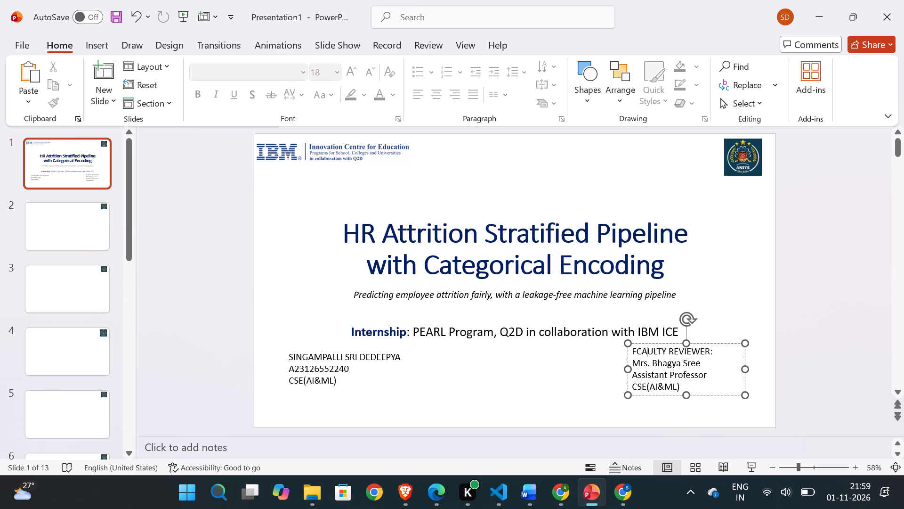
{"action": "key", "text": "BackSpace"}
{"action": "key", "text": "BackSpace"}
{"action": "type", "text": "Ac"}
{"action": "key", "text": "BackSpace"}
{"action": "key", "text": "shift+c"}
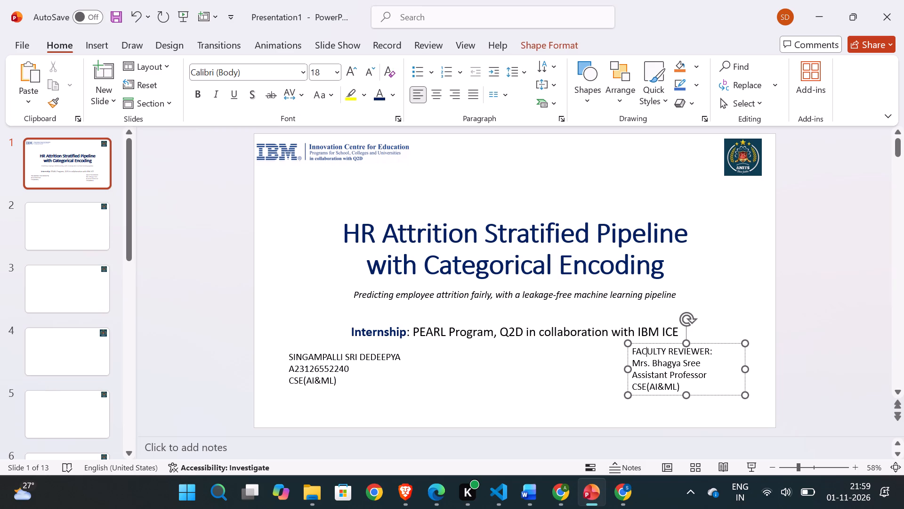
{"action": "left_click", "coordinate": [707, 354]}
{"action": "left_click", "coordinate": [715, 354]}
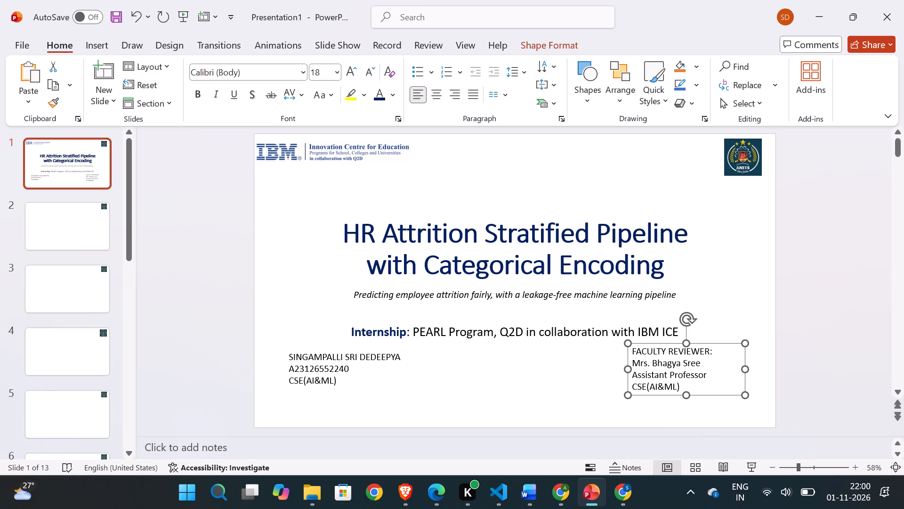
Insert an empty line between the "FACULTY REVIEWER:" heading and the reviewer's name on slide 1.
{"action": "left_click", "coordinate": [712, 350]}
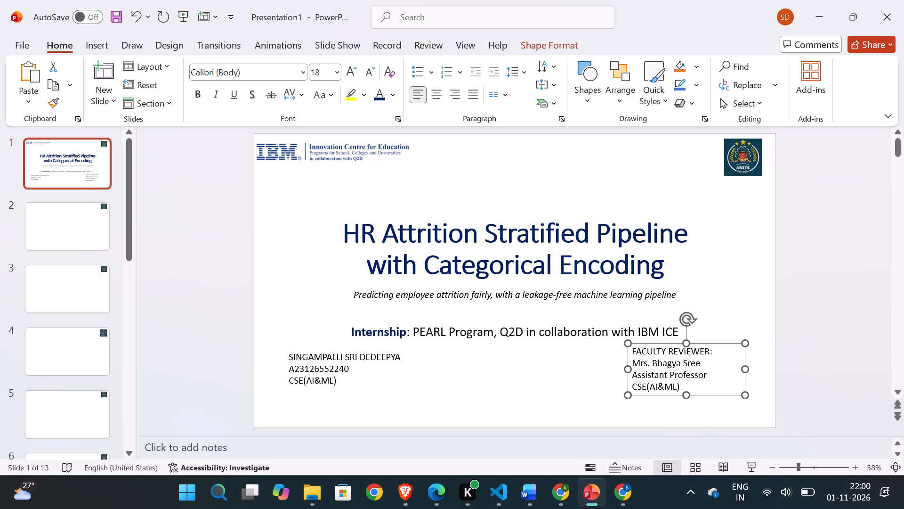
{"action": "left_click", "coordinate": [702, 354]}
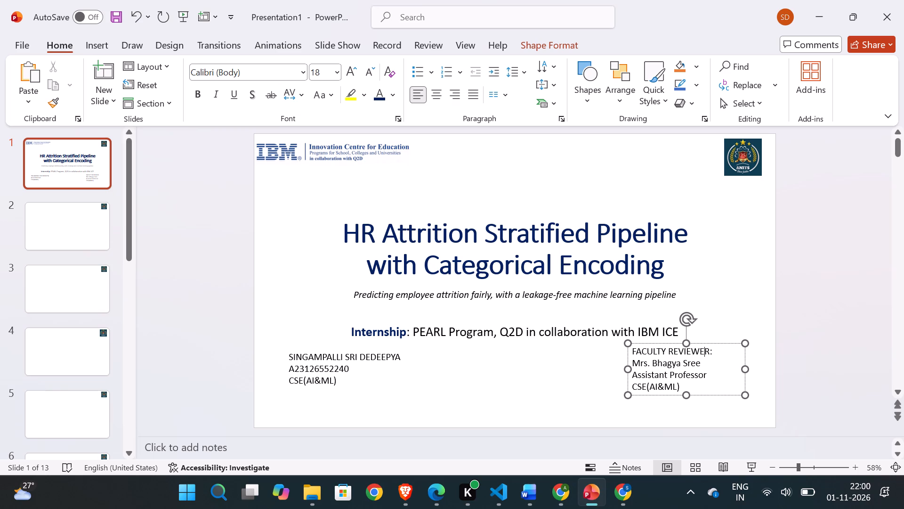
{"action": "left_click", "coordinate": [712, 349]}
{"action": "key", "text": "Return"}
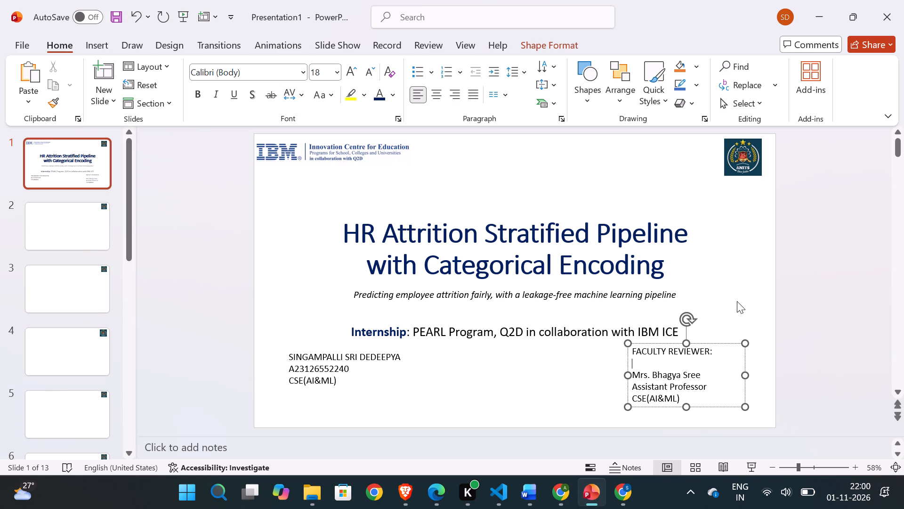
{"action": "left_click", "coordinate": [737, 271]}
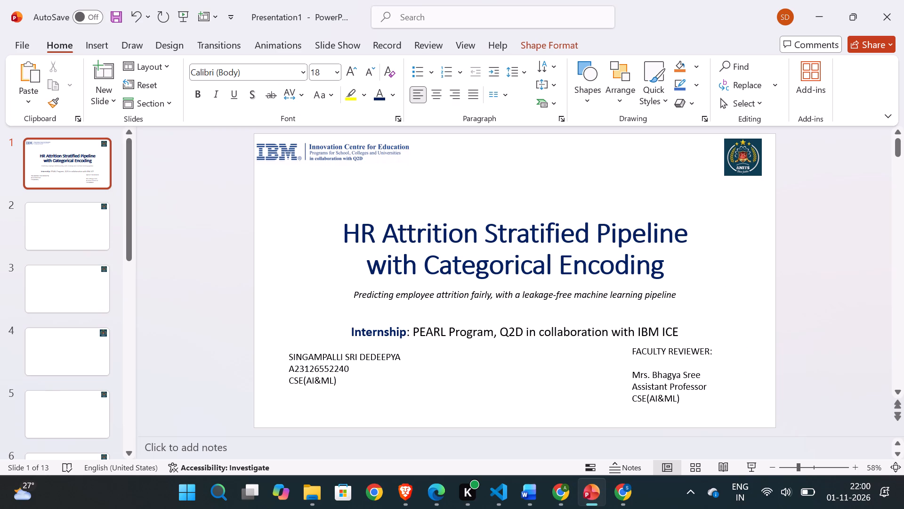
{"action": "left_click", "coordinate": [689, 323]}
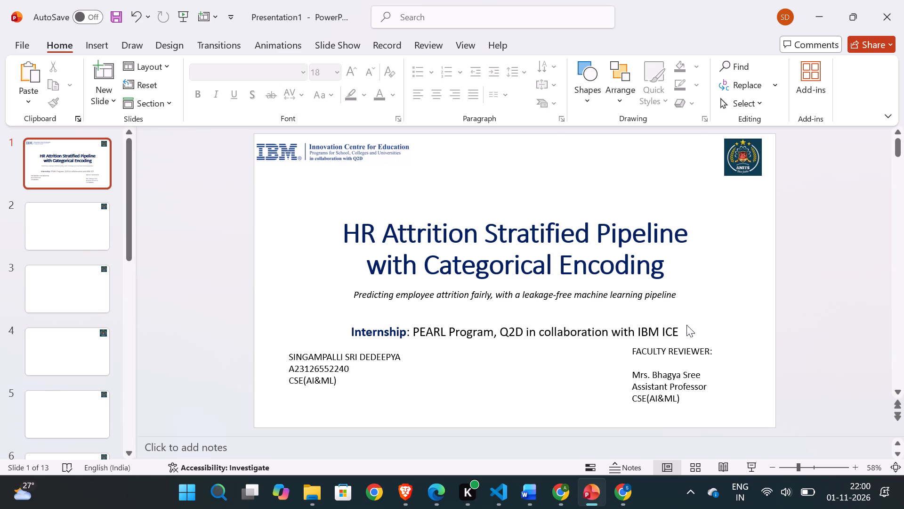
{"action": "left_click", "coordinate": [686, 325]}
{"action": "left_click", "coordinate": [681, 332]}
Move slide 1's student details text box straight down, widening the gap below the Internship line.
{"action": "left_click", "coordinate": [355, 381]}
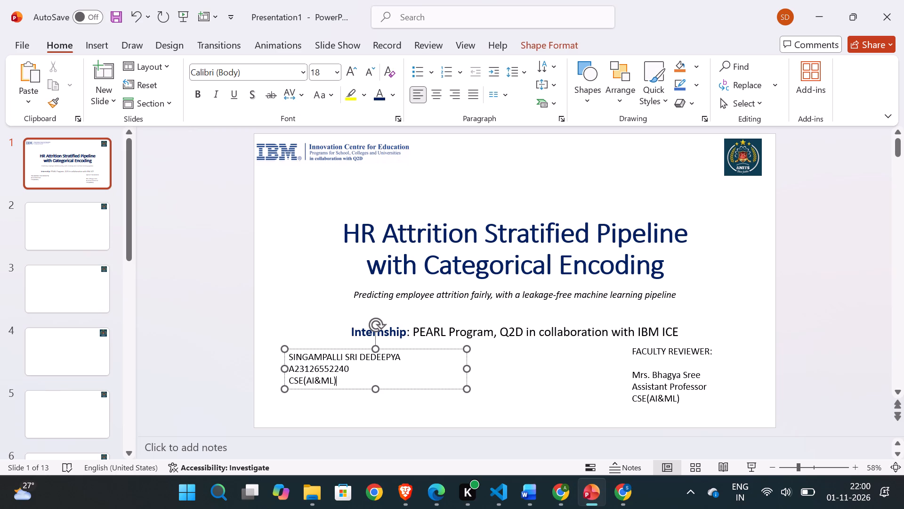
{"action": "left_click_drag", "start_coordinate": [367, 348], "coordinate": [359, 362]}
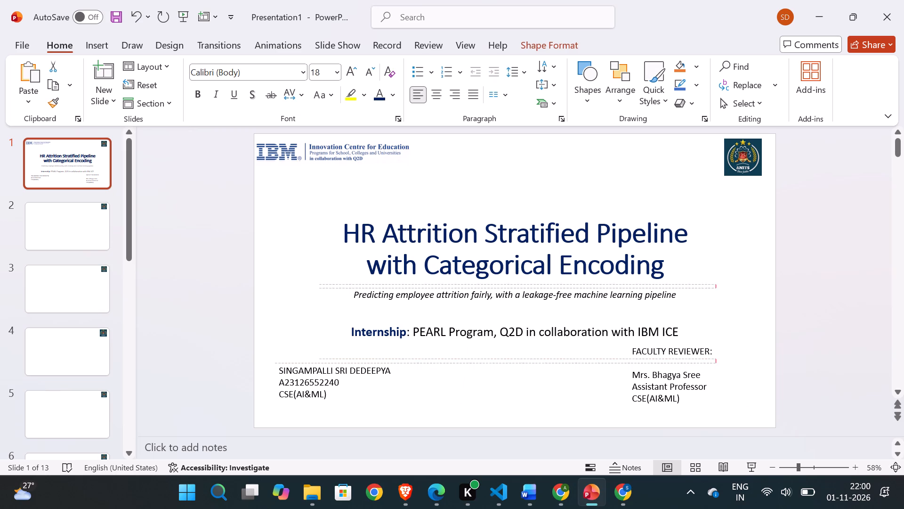
{"action": "left_click_drag", "start_coordinate": [359, 362], "coordinate": [364, 368]}
{"action": "left_click", "coordinate": [775, 269]}
Shift slide 1's faculty reviewer text box slightly so its last three lines align with the student details.
{"action": "left_click", "coordinate": [691, 351]}
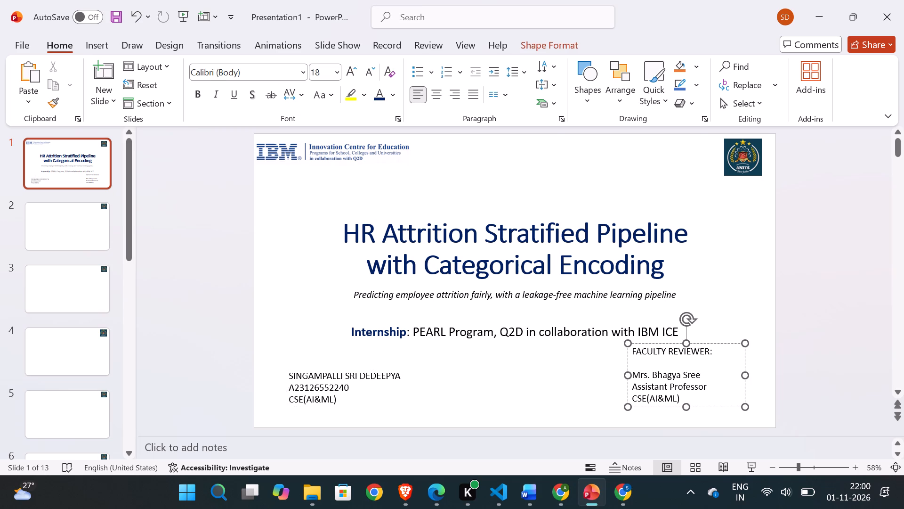
{"action": "left_click_drag", "start_coordinate": [715, 356], "coordinate": [718, 358]}
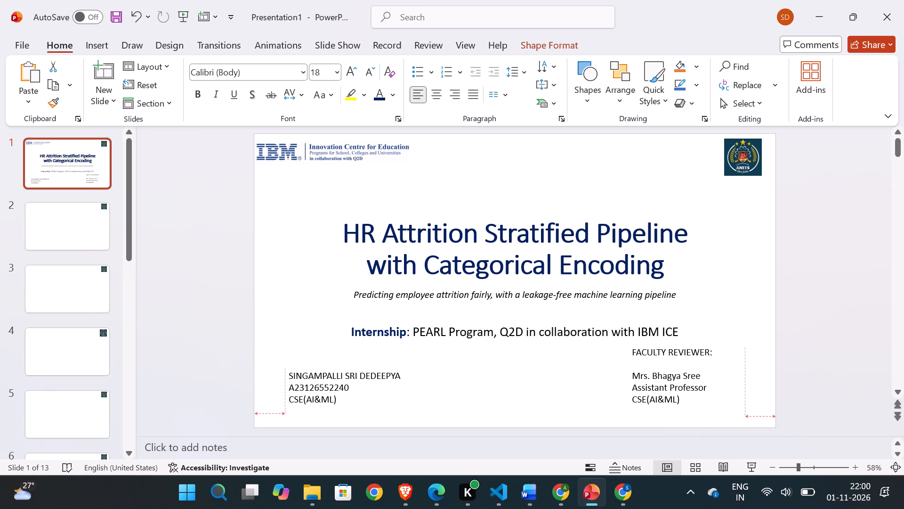
{"action": "left_click_drag", "start_coordinate": [718, 358], "coordinate": [719, 357]}
{"action": "left_click", "coordinate": [519, 412]}
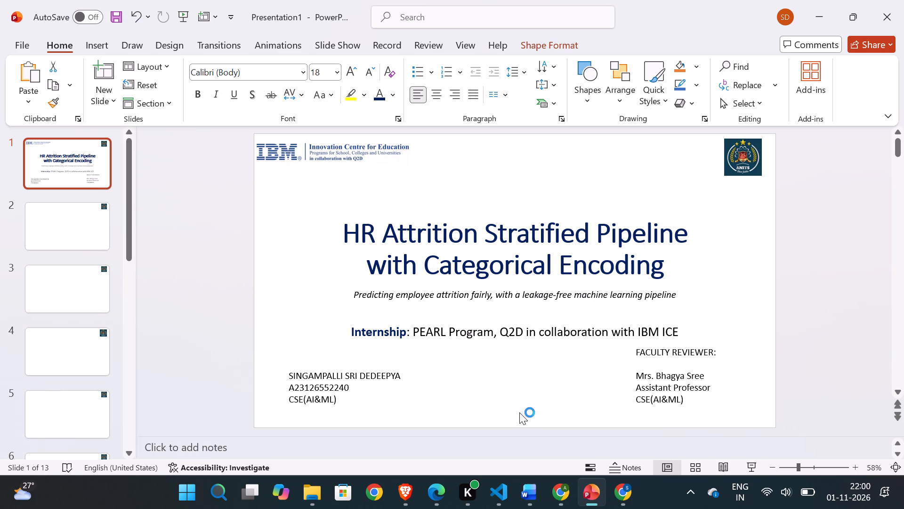
{"action": "scroll", "coordinate": [519, 412], "scroll_direction": "up", "scroll_amount": 1}
{"action": "scroll", "coordinate": [658, 269], "scroll_direction": "up", "scroll_amount": 1}
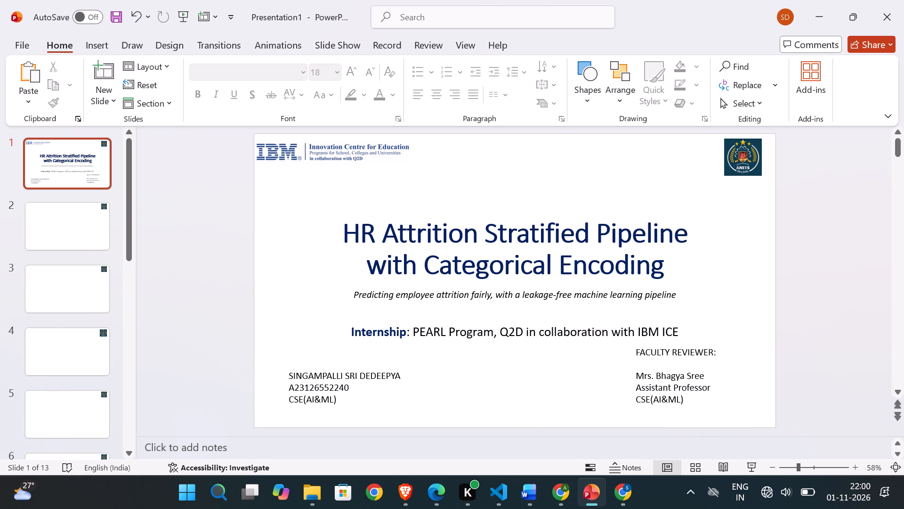
{"action": "scroll", "coordinate": [658, 269], "scroll_direction": "down", "scroll_amount": 1}
{"action": "scroll", "coordinate": [658, 269], "scroll_direction": "up", "scroll_amount": 2}
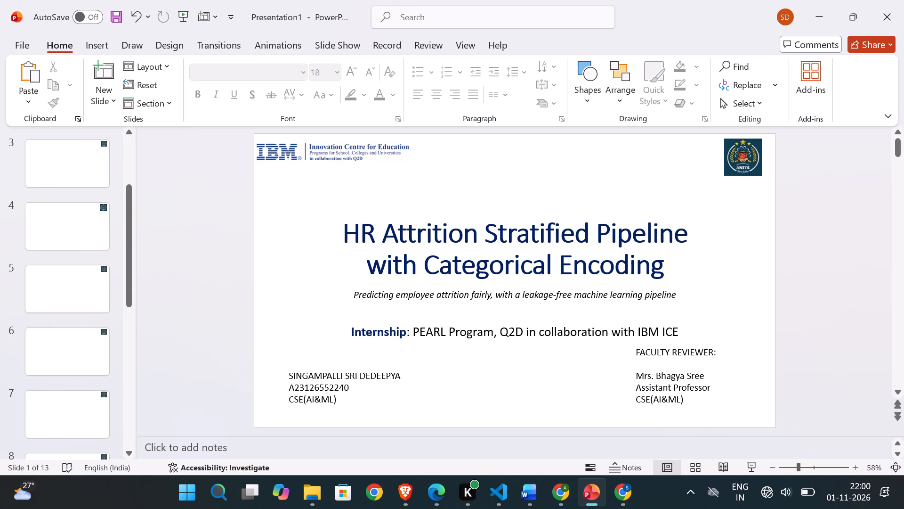
{"action": "scroll", "coordinate": [113, 246], "scroll_direction": "up", "scroll_amount": 2}
{"action": "left_click", "coordinate": [74, 246]}
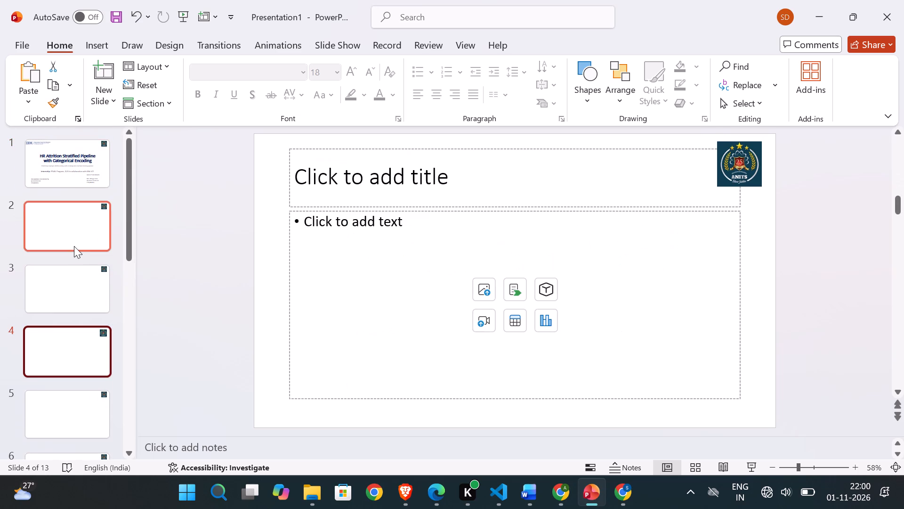
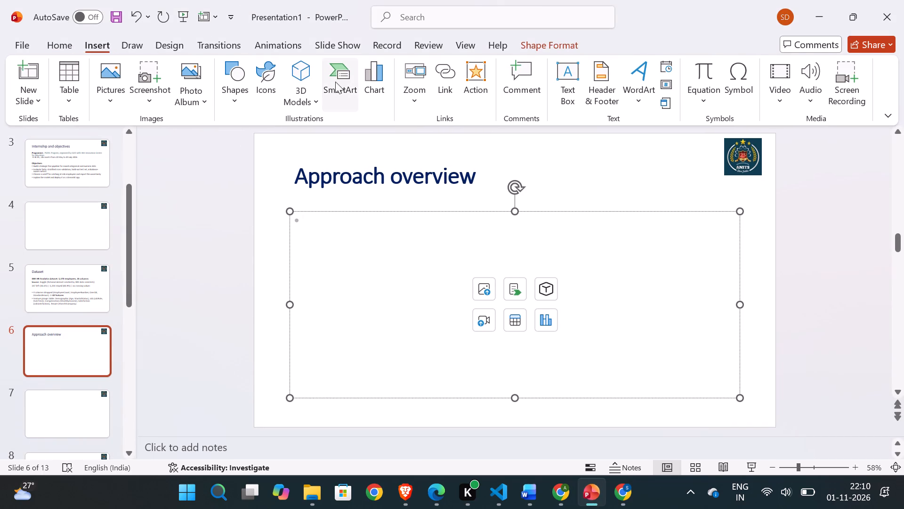
{"action": "left_click", "coordinate": [342, 80]}
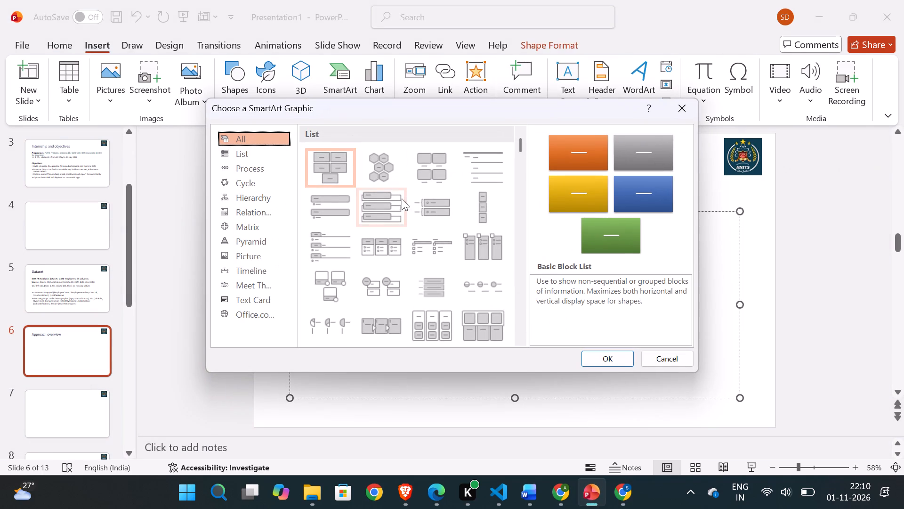
{"action": "left_click", "coordinate": [255, 173]}
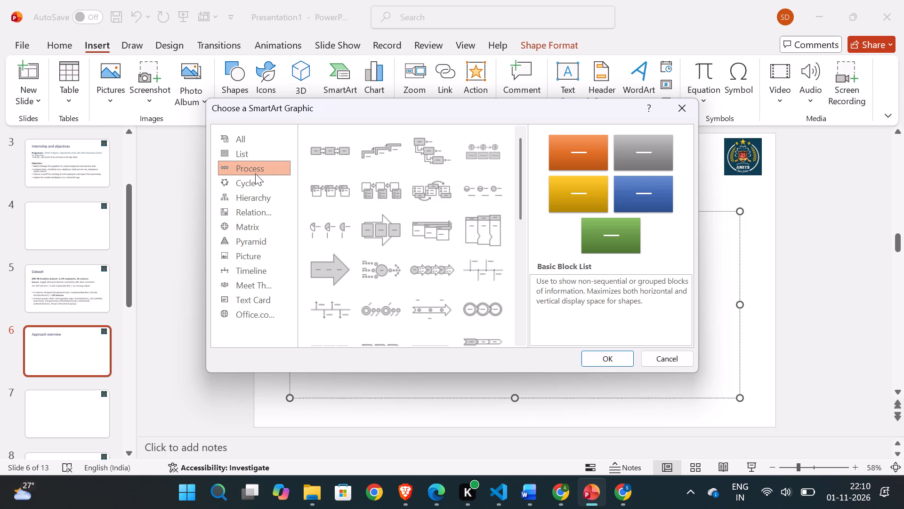
{"action": "scroll", "coordinate": [362, 243], "scroll_direction": "down", "scroll_amount": 1}
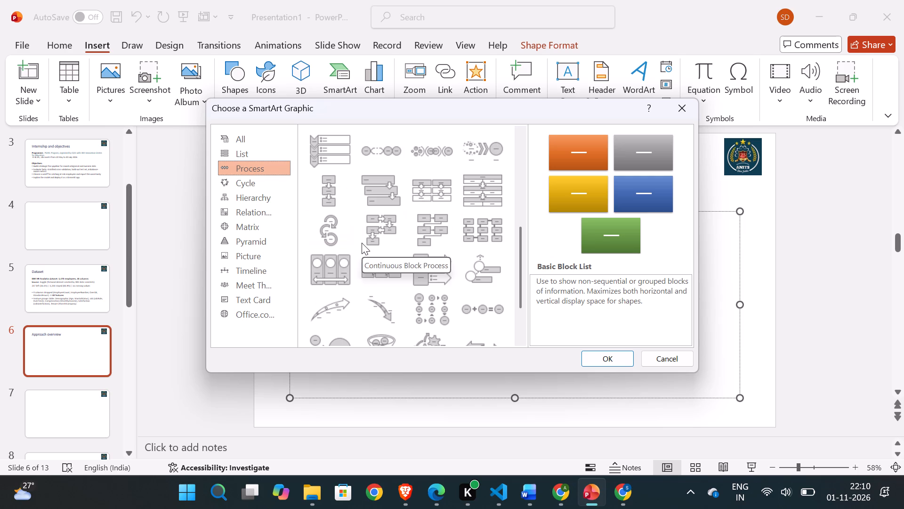
{"action": "scroll", "coordinate": [362, 243], "scroll_direction": "down", "scroll_amount": 1}
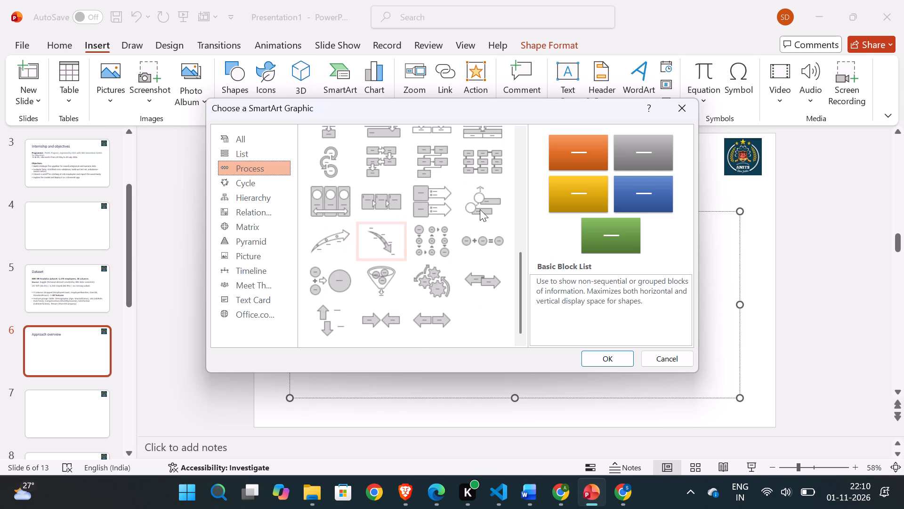
{"action": "left_click", "coordinate": [585, 303]}
{"action": "scroll", "coordinate": [586, 219], "scroll_direction": "down", "scroll_amount": 1}
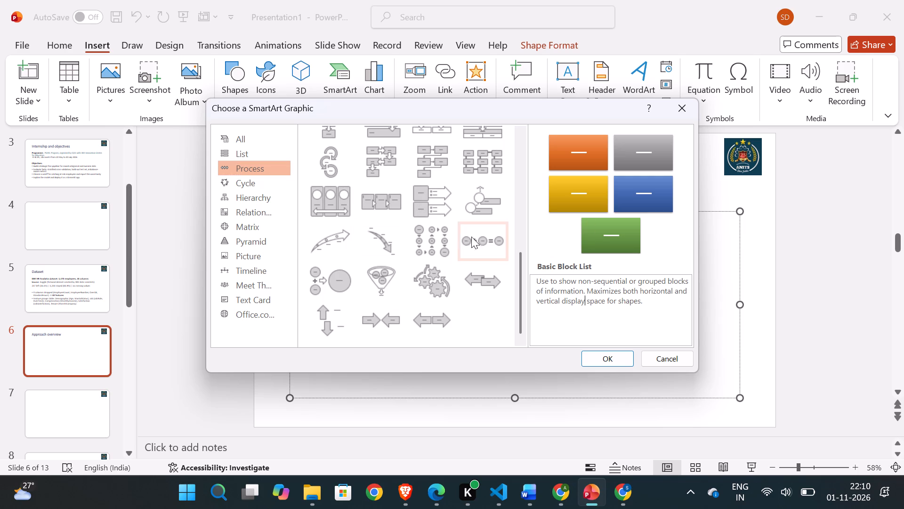
{"action": "scroll", "coordinate": [438, 222], "scroll_direction": "down", "scroll_amount": 1}
{"action": "scroll", "coordinate": [476, 246], "scroll_direction": "up", "scroll_amount": 2}
{"action": "scroll", "coordinate": [452, 188], "scroll_direction": "up", "scroll_amount": 1}
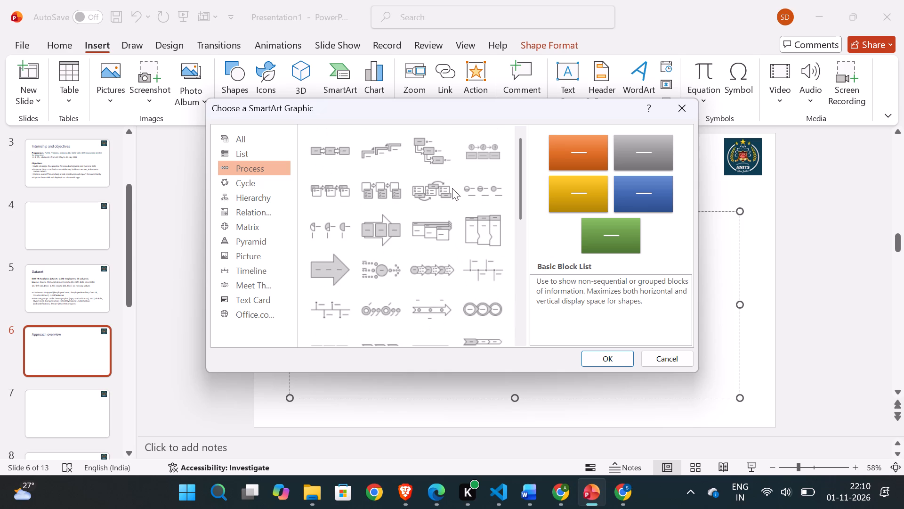
{"action": "left_click", "coordinate": [336, 134]}
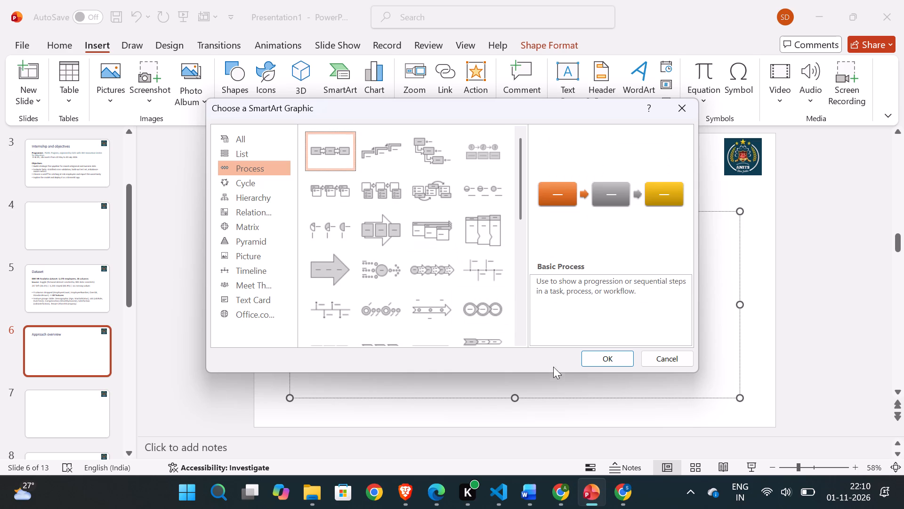
{"action": "left_click", "coordinate": [615, 359]}
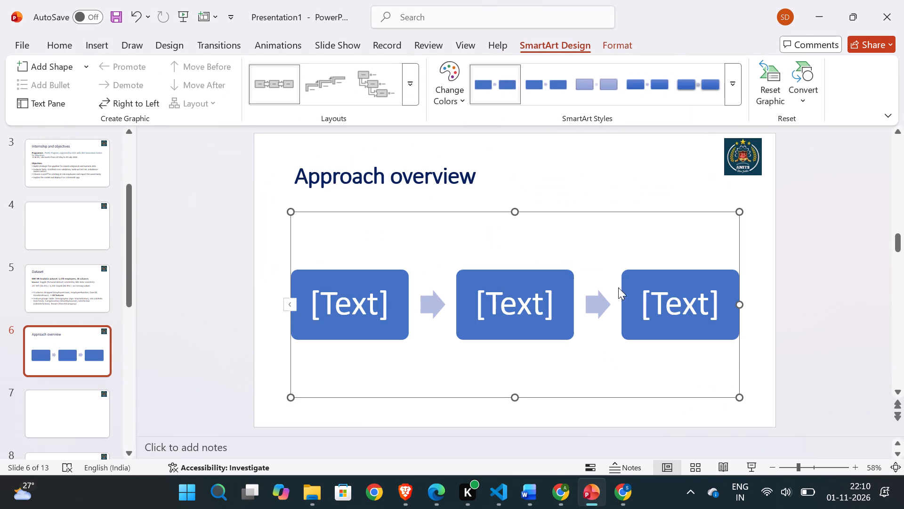
Shrink the first and middle boxes of the process diagram to small rectangles.
{"action": "left_click", "coordinate": [630, 288]}
{"action": "left_click", "coordinate": [749, 308]}
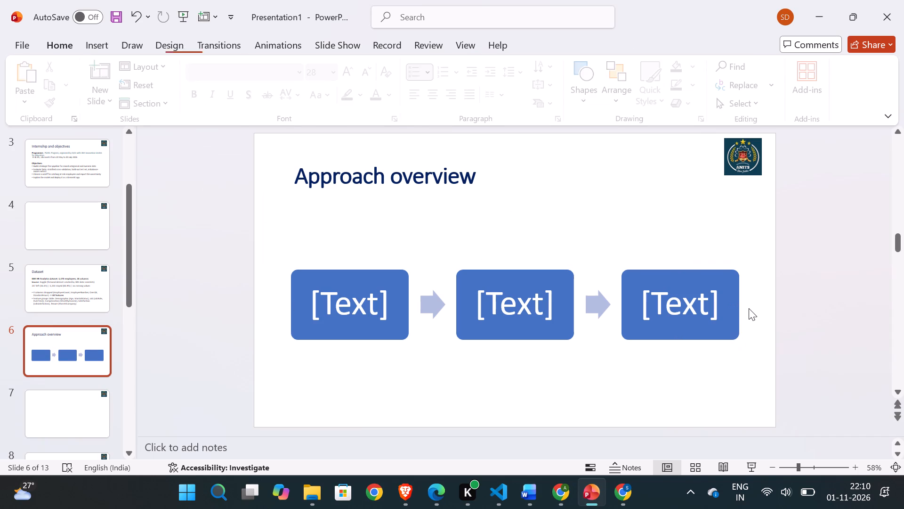
{"action": "left_click", "coordinate": [739, 299]}
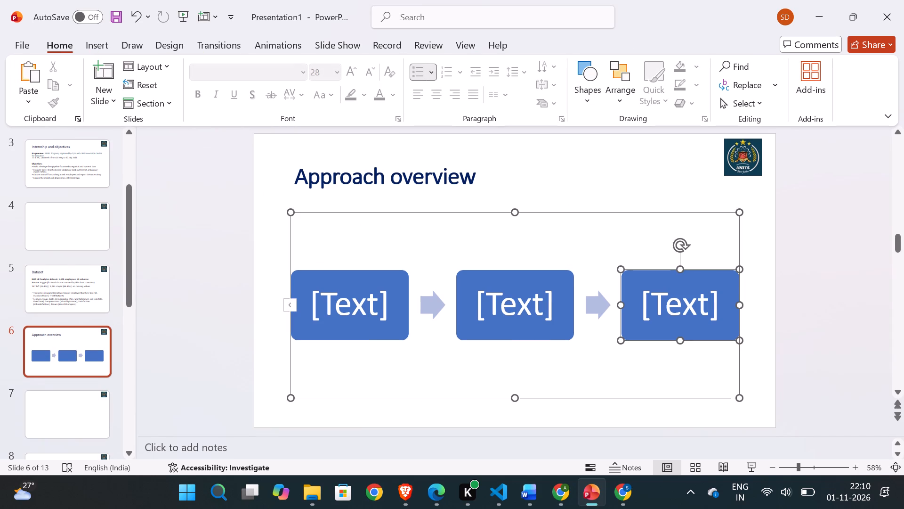
{"action": "key", "text": "ctrl+minus"}
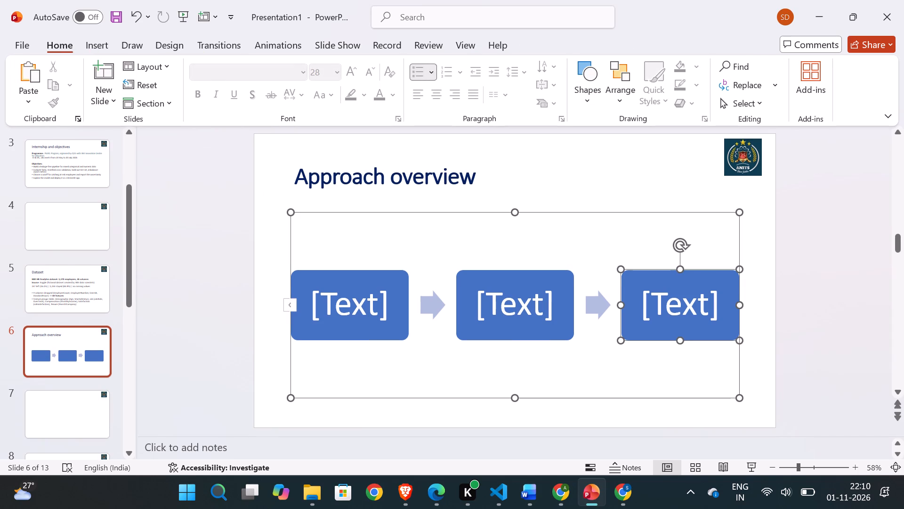
{"action": "left_click", "coordinate": [392, 313]}
{"action": "left_click_drag", "start_coordinate": [409, 339], "coordinate": [372, 328]}
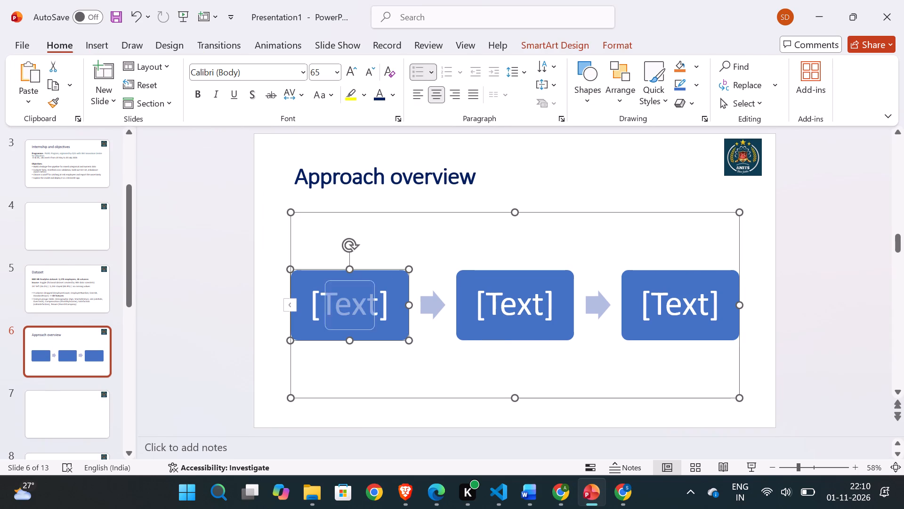
{"action": "left_click_drag", "start_coordinate": [372, 328], "coordinate": [381, 322]}
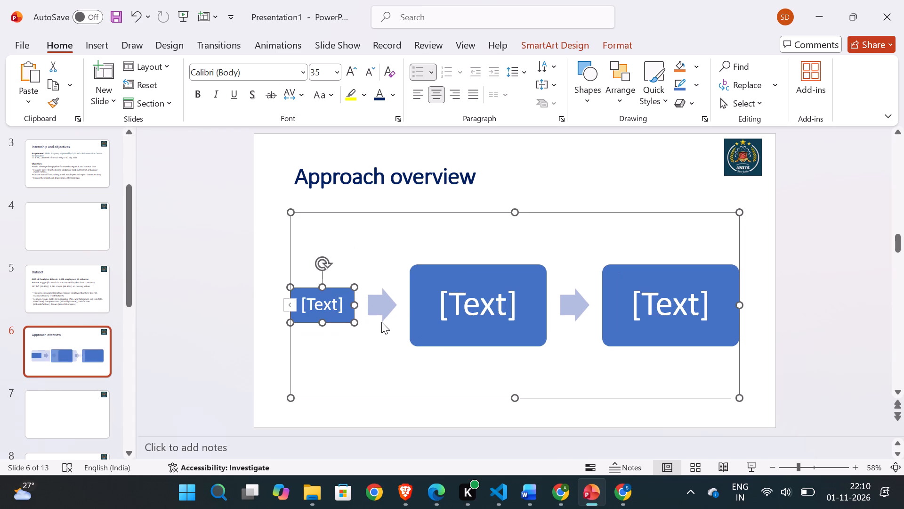
{"action": "left_click", "coordinate": [462, 304]}
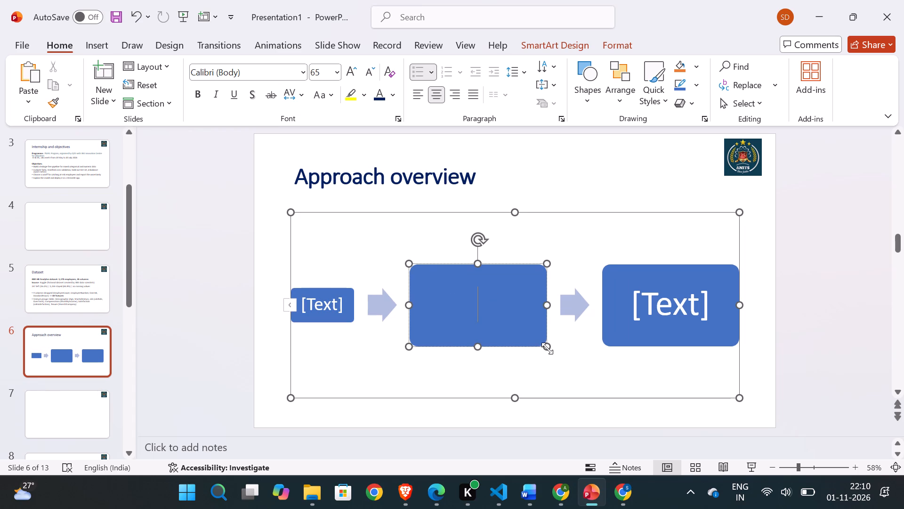
{"action": "left_click_drag", "start_coordinate": [547, 348], "coordinate": [493, 326]}
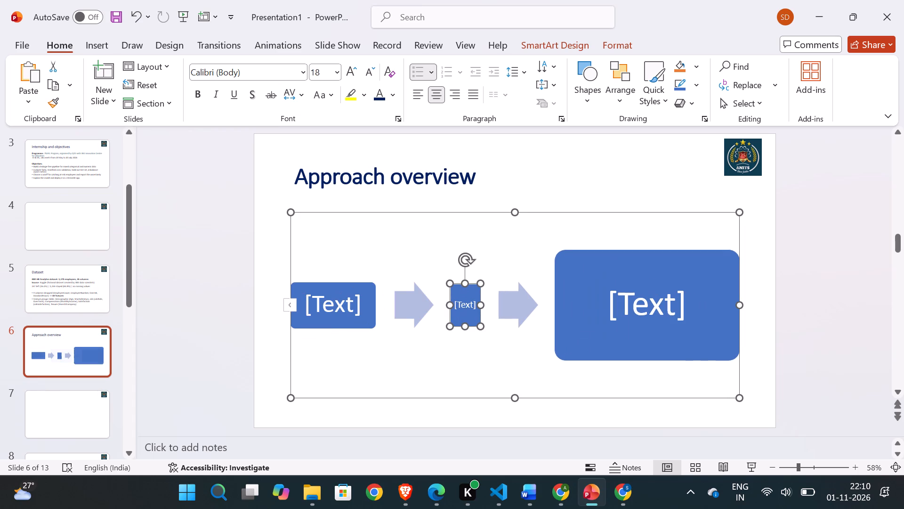
{"action": "left_click_drag", "start_coordinate": [480, 307], "coordinate": [498, 307]}
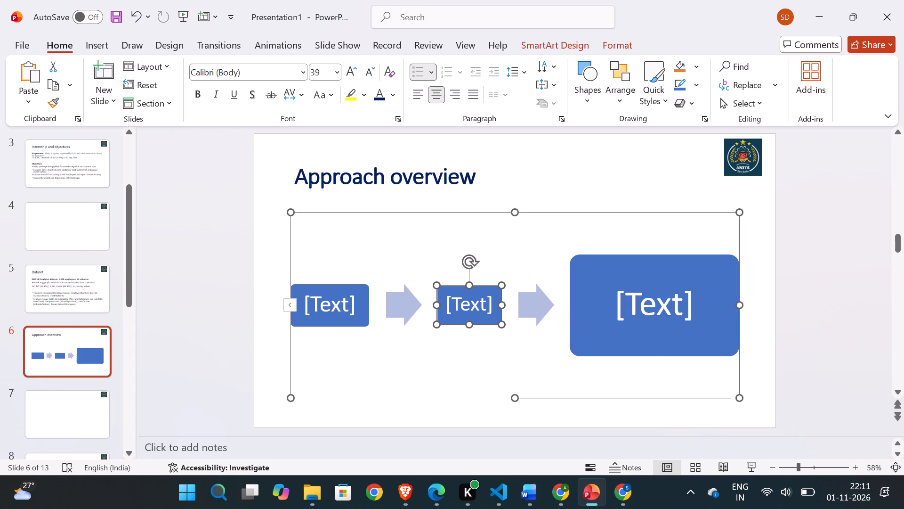
Shrink the third box of the process diagram to roughly the size of the other two.
{"action": "left_click", "coordinate": [630, 327]}
{"action": "left_click", "coordinate": [738, 351]}
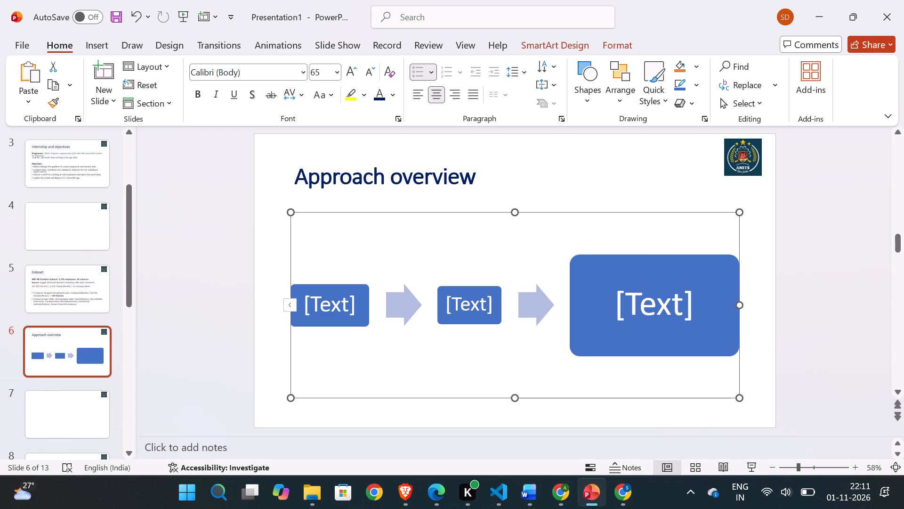
{"action": "left_click", "coordinate": [718, 348]}
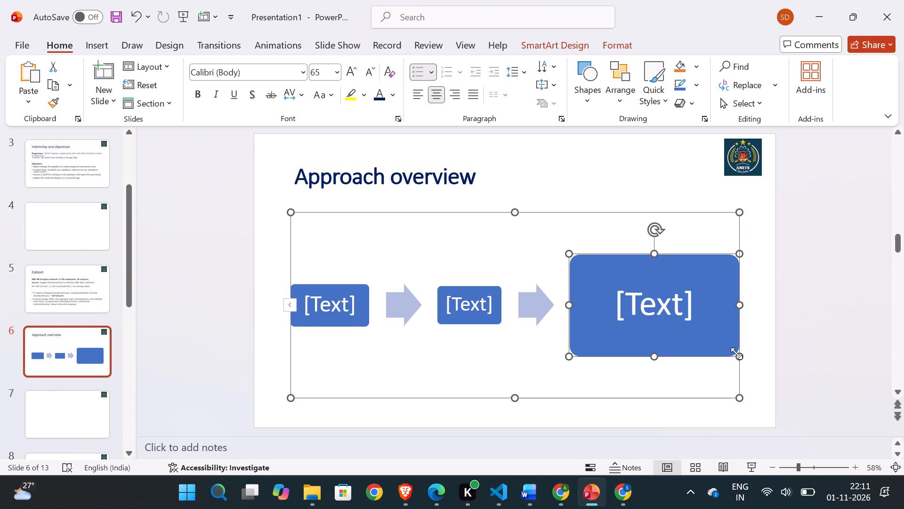
{"action": "left_click_drag", "start_coordinate": [736, 353], "coordinate": [695, 336]}
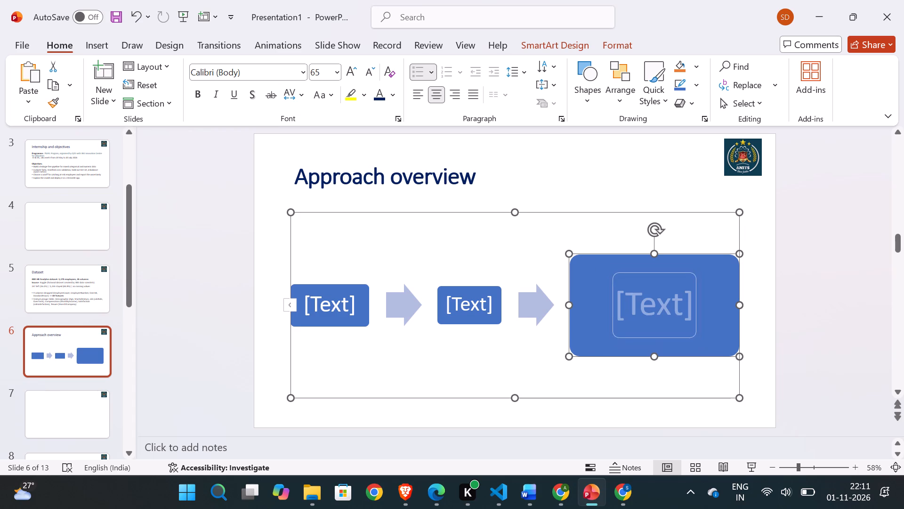
{"action": "left_click_drag", "start_coordinate": [695, 336], "coordinate": [700, 324]}
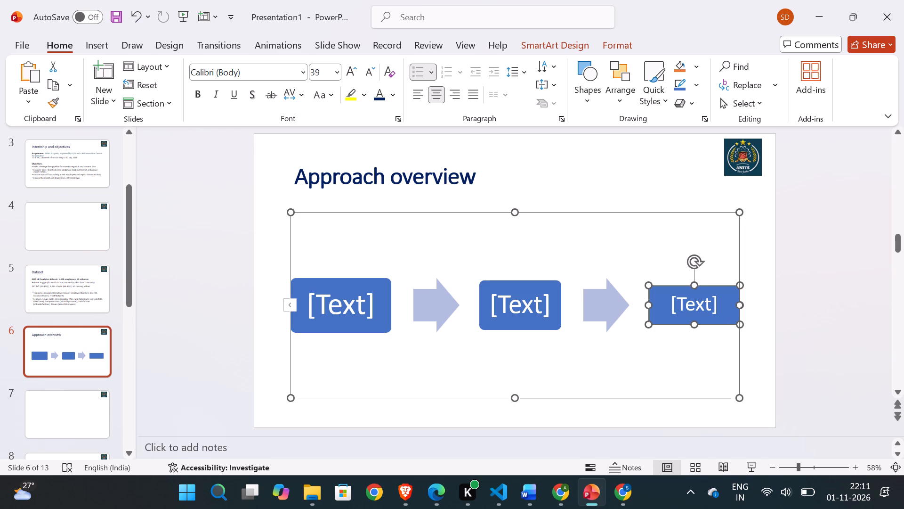
{"action": "left_click_drag", "start_coordinate": [696, 325], "coordinate": [696, 333]}
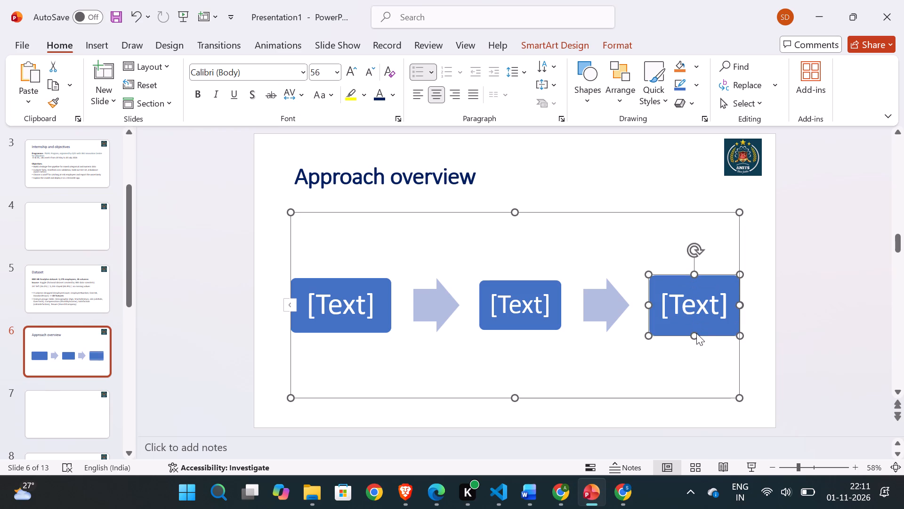
{"action": "left_click_drag", "start_coordinate": [694, 334], "coordinate": [694, 328]}
Reduce the first box further and flatten the middle box to about the same height.
{"action": "left_click", "coordinate": [358, 285]}
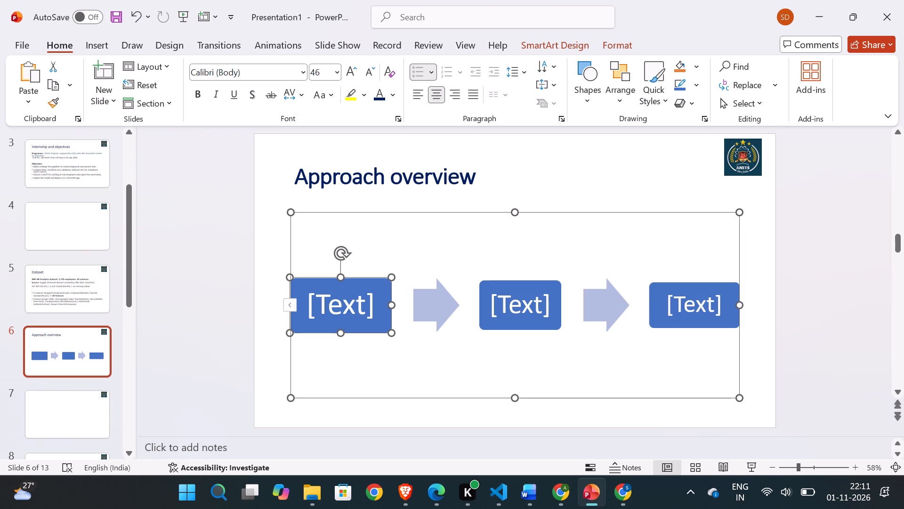
{"action": "left_click_drag", "start_coordinate": [391, 331], "coordinate": [374, 321]}
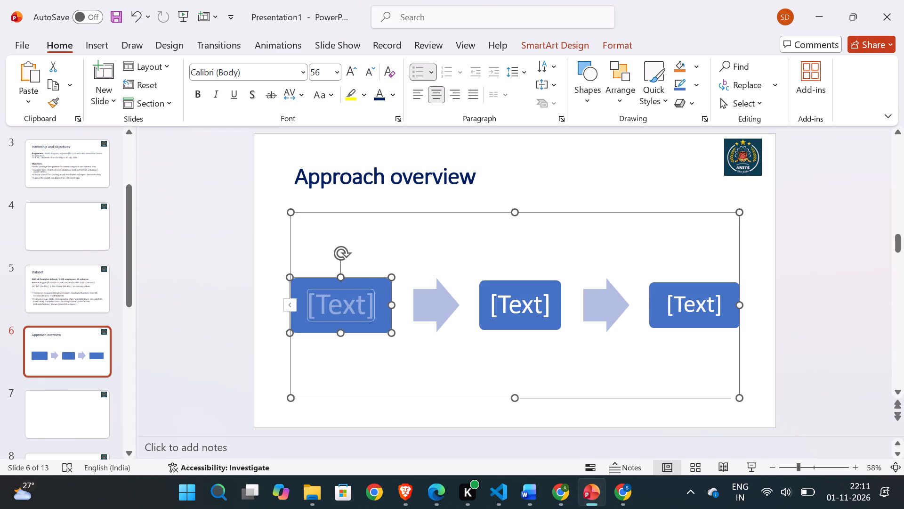
{"action": "left_click_drag", "start_coordinate": [374, 321], "coordinate": [378, 321]}
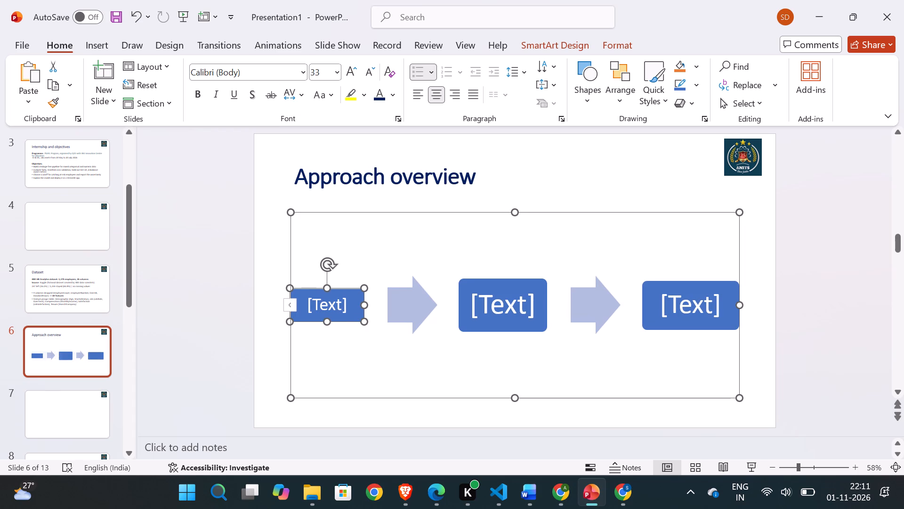
{"action": "left_click_drag", "start_coordinate": [364, 320], "coordinate": [370, 323]}
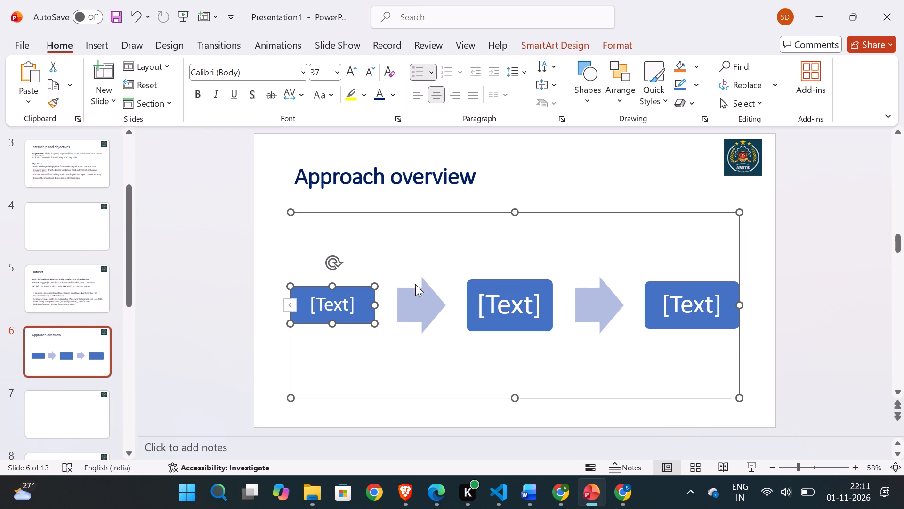
{"action": "left_click", "coordinate": [427, 291]}
{"action": "left_click", "coordinate": [438, 248]}
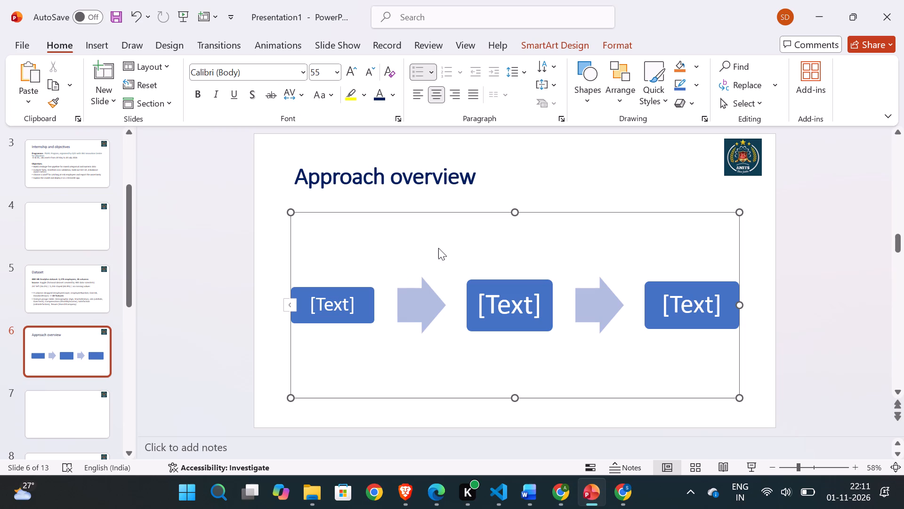
{"action": "left_click", "coordinate": [527, 322]}
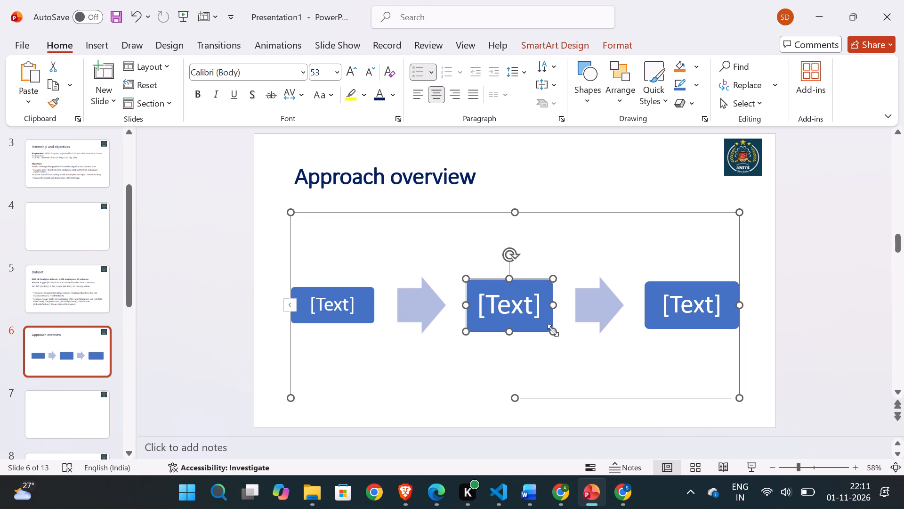
{"action": "left_click_drag", "start_coordinate": [553, 333], "coordinate": [553, 326]}
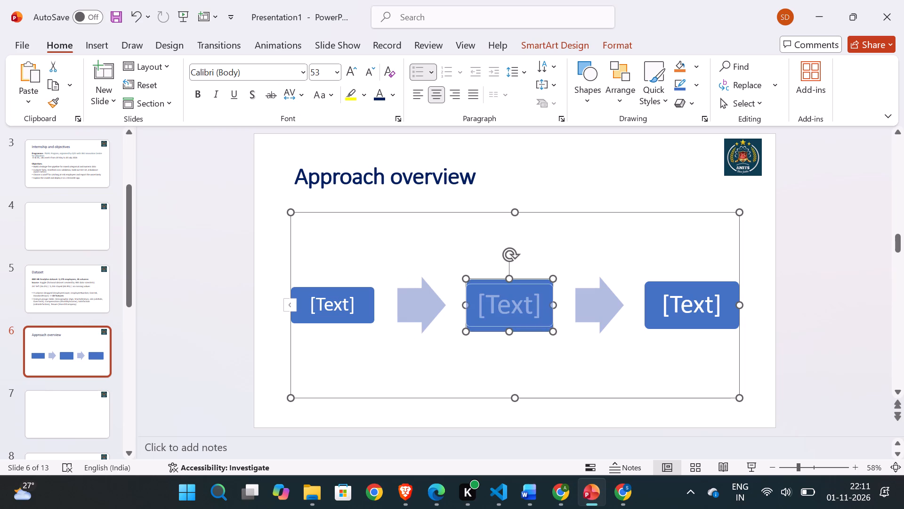
{"action": "left_click_drag", "start_coordinate": [553, 326], "coordinate": [552, 325]}
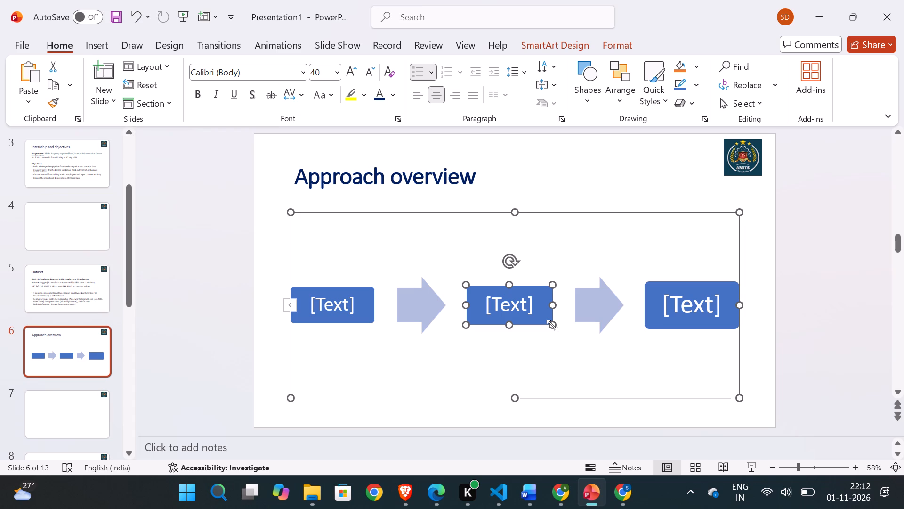
Move the first and middle boxes of the process diagram up near the top of its frame, level with each other.
{"action": "left_click", "coordinate": [334, 297]}
{"action": "left_click_drag", "start_coordinate": [338, 297], "coordinate": [341, 263]}
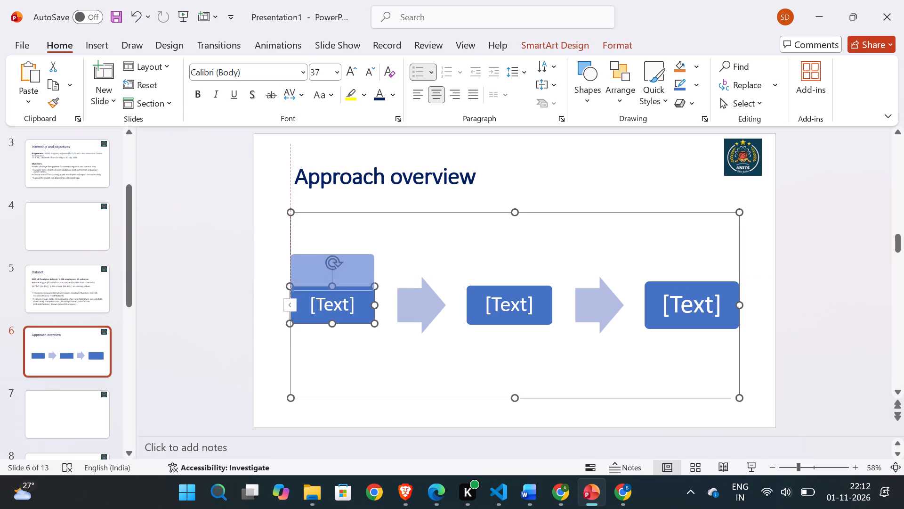
{"action": "left_click_drag", "start_coordinate": [341, 263], "coordinate": [342, 246]}
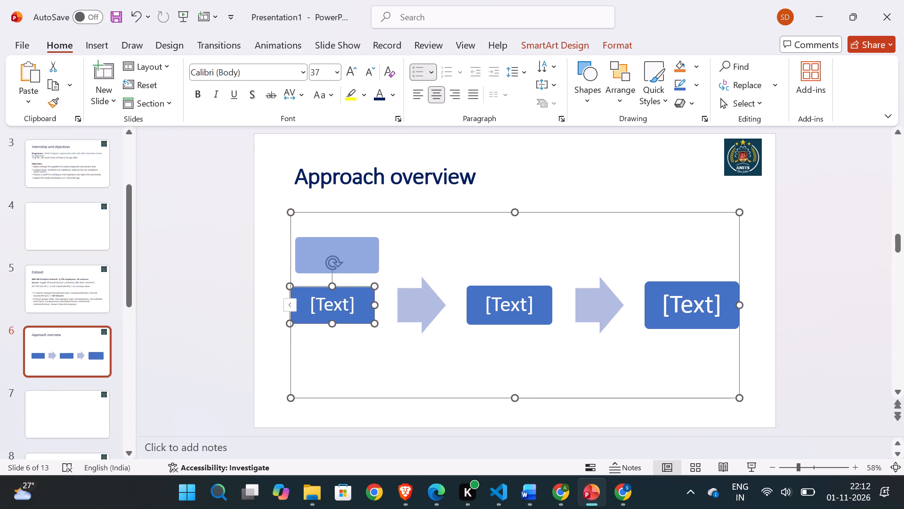
{"action": "left_click_drag", "start_coordinate": [342, 246], "coordinate": [342, 246]}
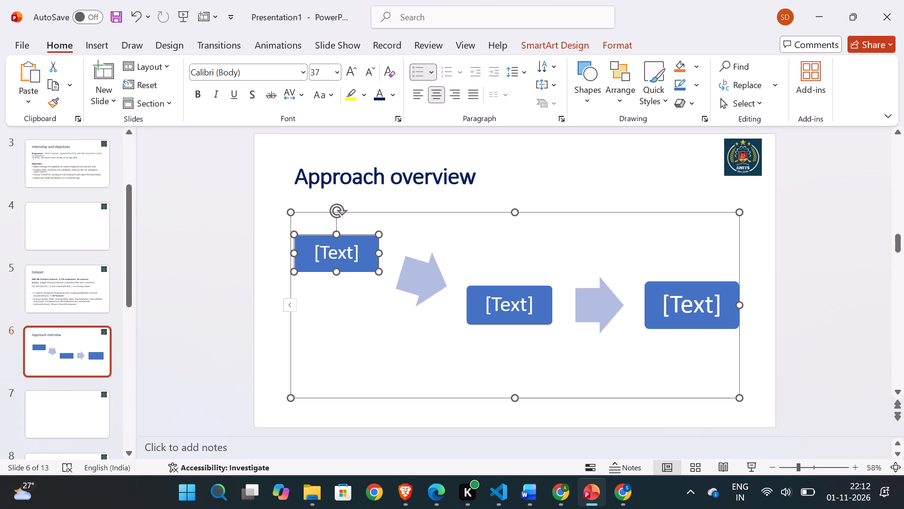
{"action": "left_click", "coordinate": [515, 294]}
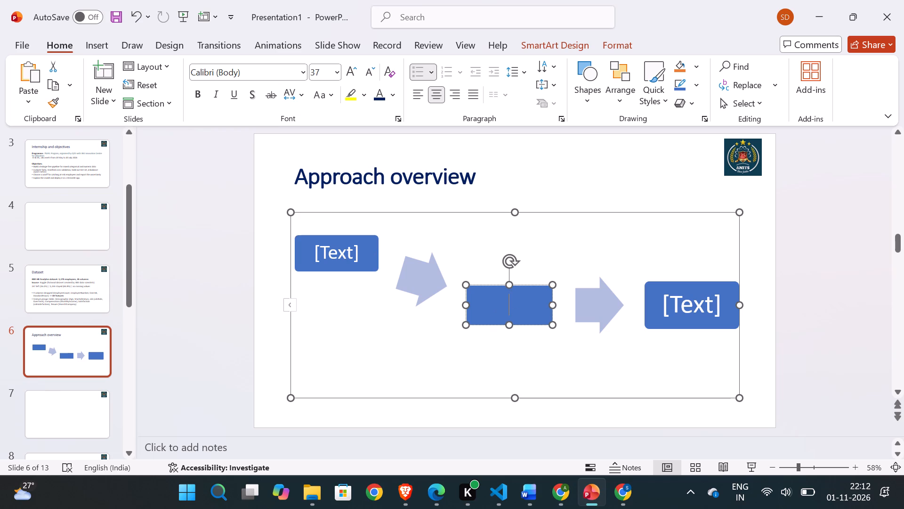
{"action": "left_click_drag", "start_coordinate": [512, 299], "coordinate": [506, 261]}
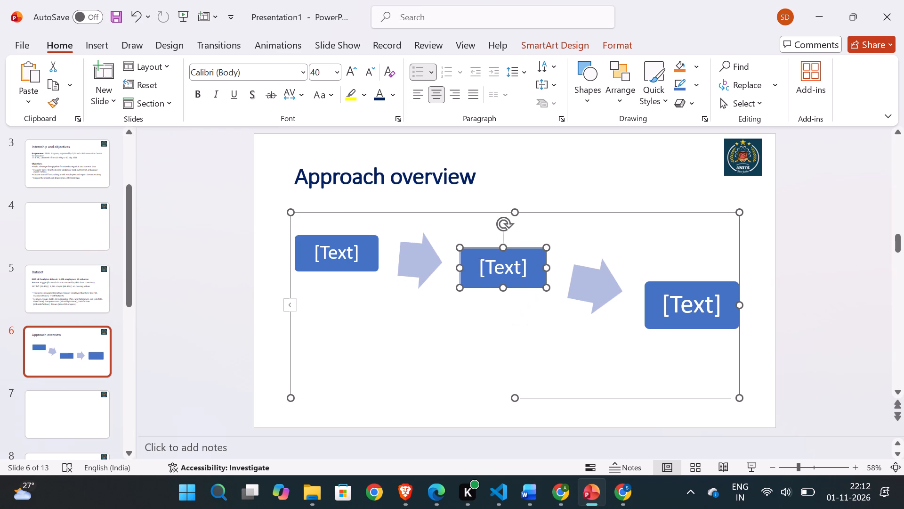
{"action": "left_click_drag", "start_coordinate": [506, 261], "coordinate": [501, 244]}
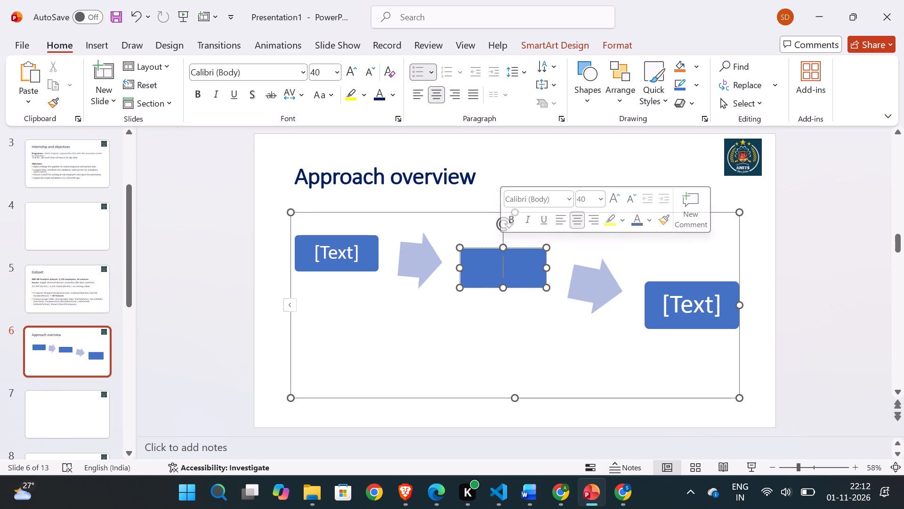
{"action": "left_click_drag", "start_coordinate": [507, 263], "coordinate": [502, 246]}
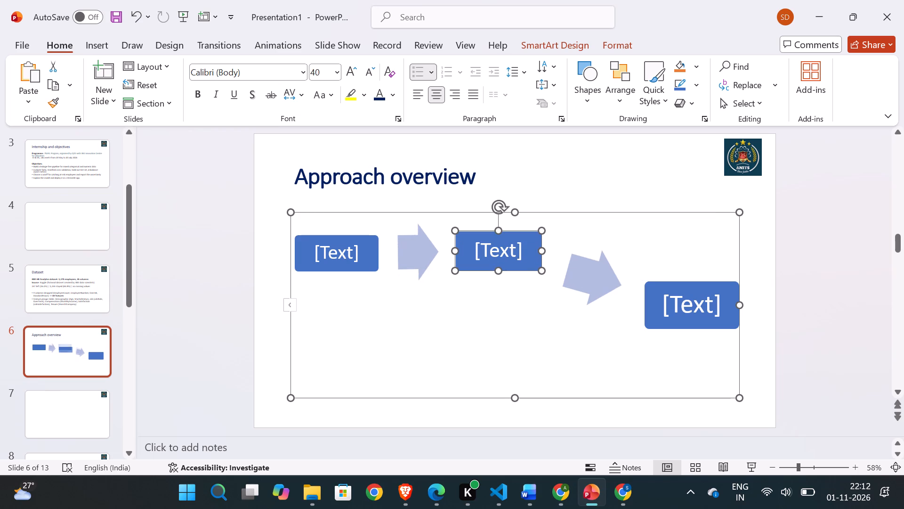
{"action": "left_click", "coordinate": [589, 284]}
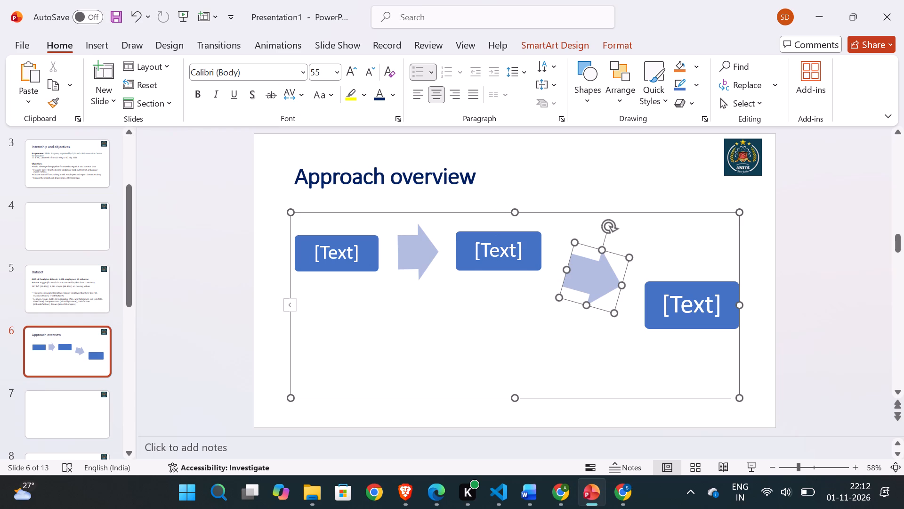
{"action": "left_click", "coordinate": [521, 255]}
{"action": "left_click_drag", "start_coordinate": [517, 255], "coordinate": [512, 257]}
{"action": "left_click", "coordinate": [613, 285]}
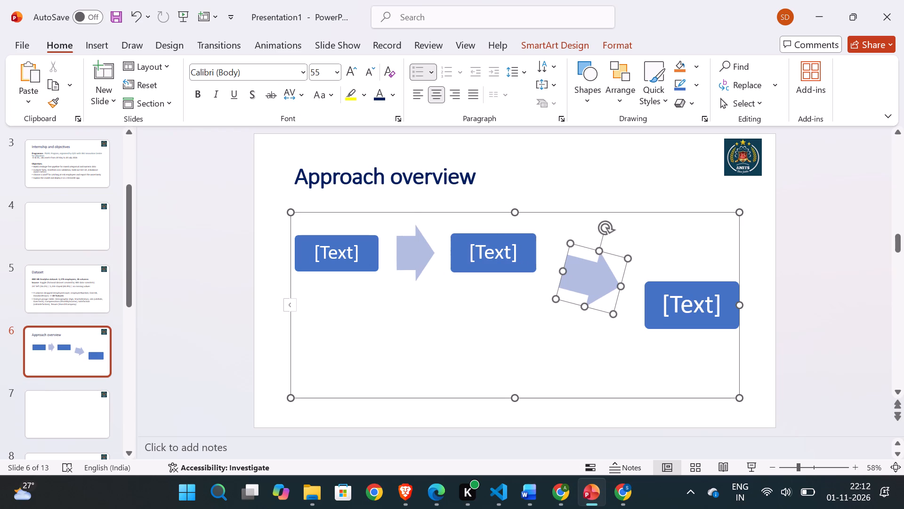
Move the third box up in line with the other two and shrink it to about their size.
{"action": "left_click", "coordinate": [688, 307]}
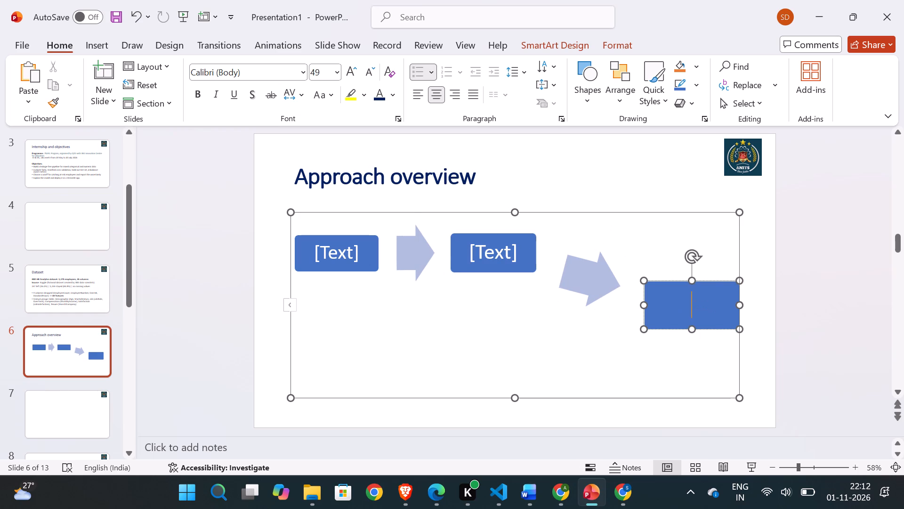
{"action": "left_click_drag", "start_coordinate": [688, 307], "coordinate": [652, 263]}
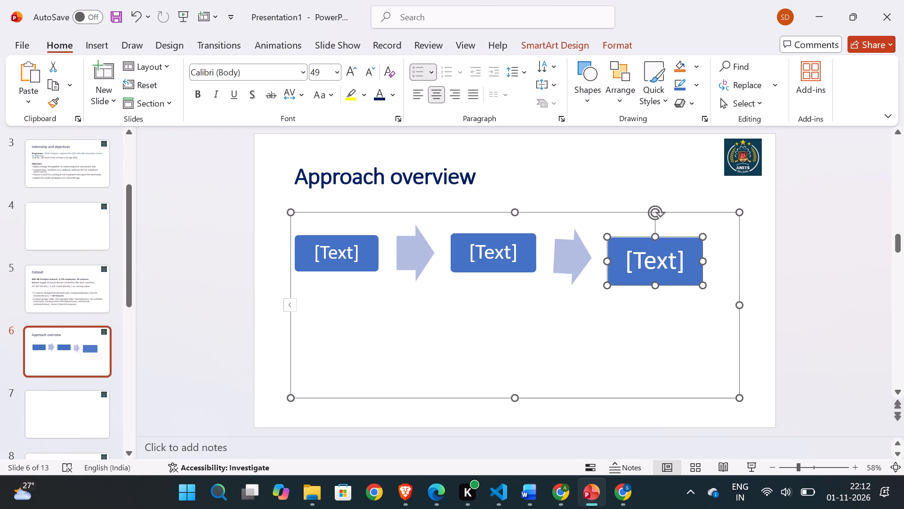
{"action": "left_click_drag", "start_coordinate": [652, 263], "coordinate": [638, 249]}
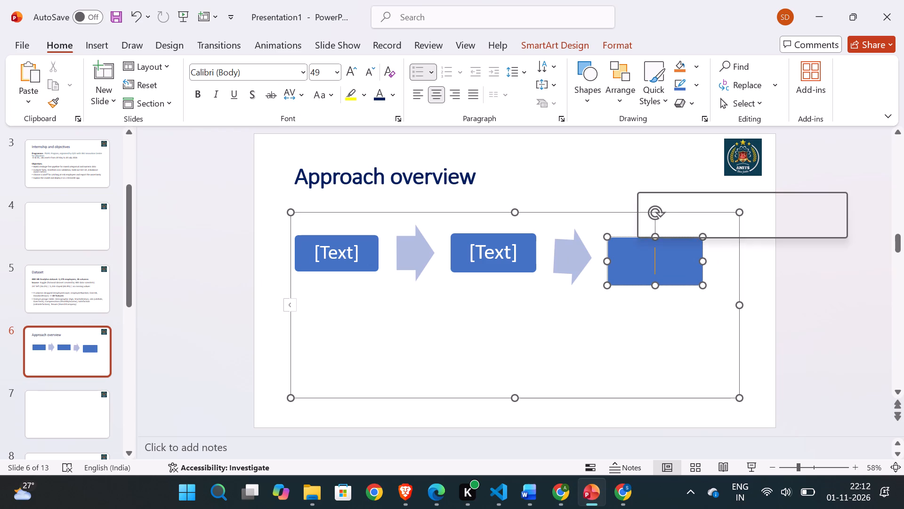
{"action": "left_click_drag", "start_coordinate": [701, 284], "coordinate": [686, 277]}
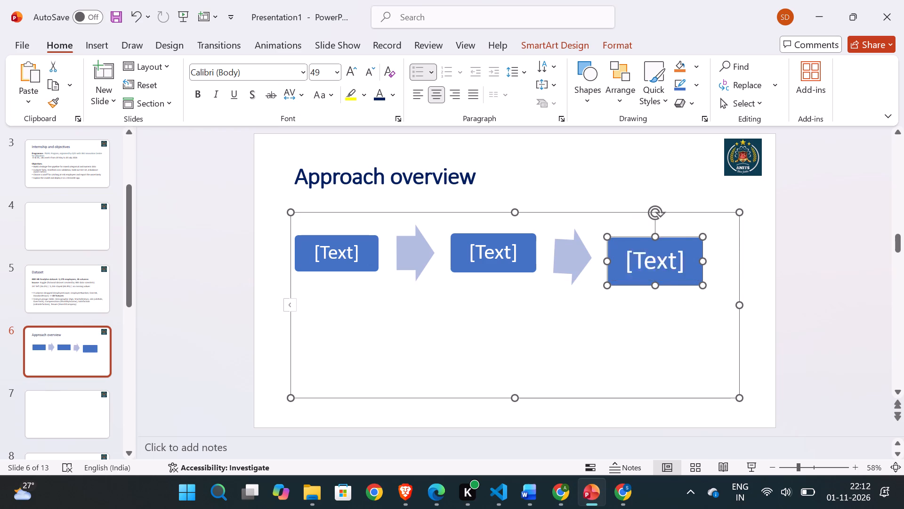
{"action": "left_click_drag", "start_coordinate": [697, 271], "coordinate": [705, 272]}
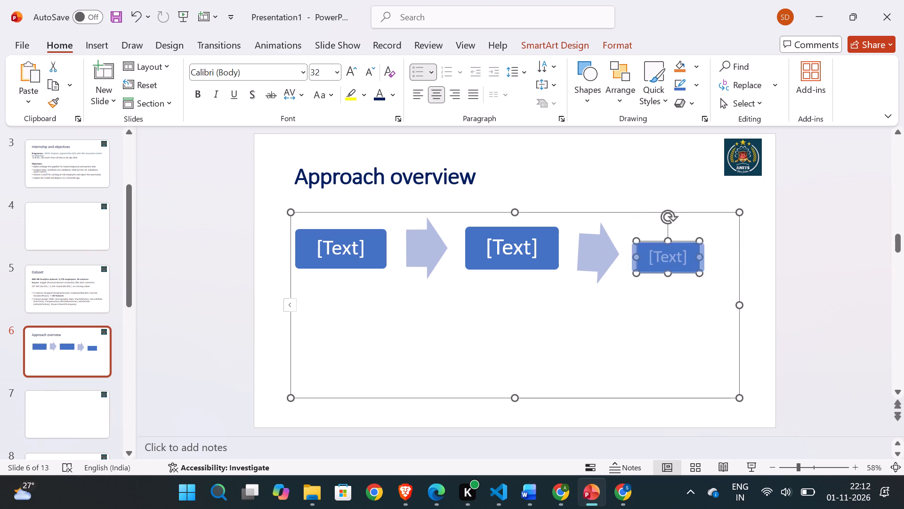
{"action": "left_click_drag", "start_coordinate": [705, 272], "coordinate": [710, 277]}
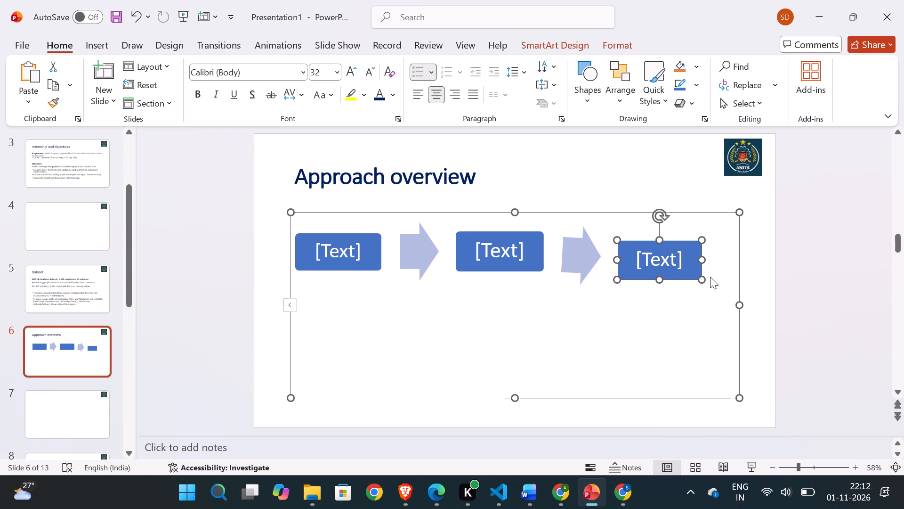
{"action": "left_click_drag", "start_coordinate": [677, 269], "coordinate": [663, 252]}
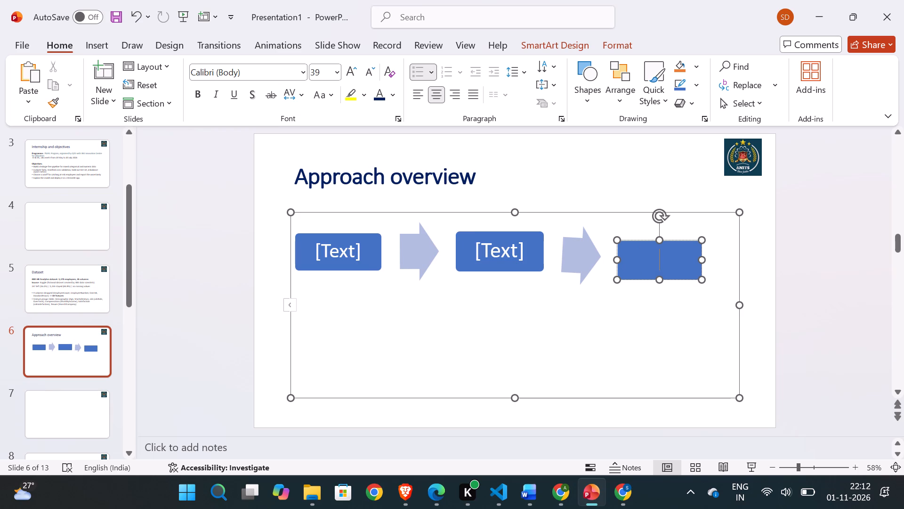
{"action": "left_click_drag", "start_coordinate": [663, 252], "coordinate": [660, 243]}
{"action": "left_click_drag", "start_coordinate": [655, 253], "coordinate": [654, 245]}
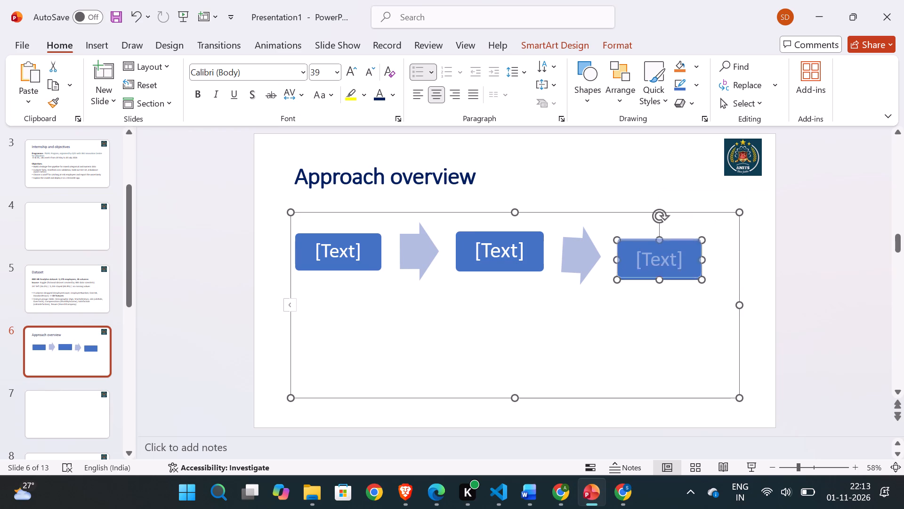
{"action": "left_click_drag", "start_coordinate": [654, 245], "coordinate": [651, 240]}
{"action": "left_click", "coordinate": [678, 307]}
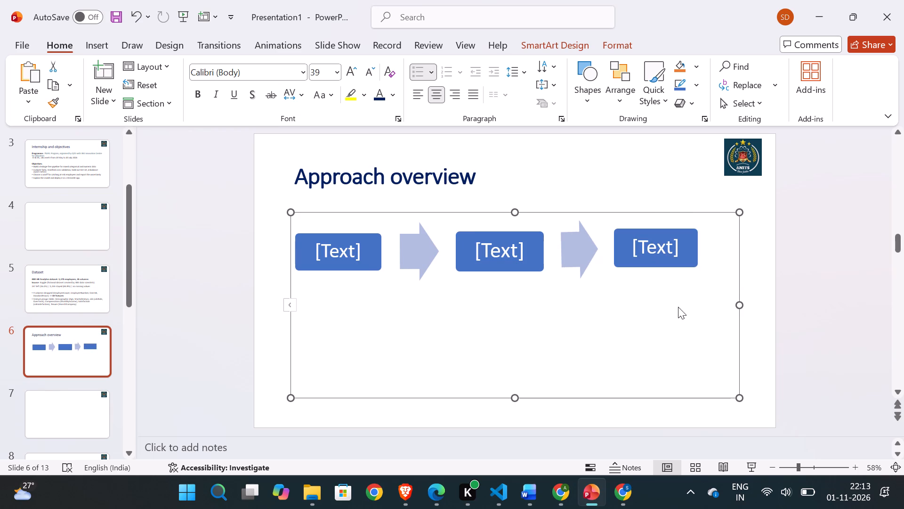
Copy the third box, paste it on the slide, and try to move the copy below the original.
{"action": "left_click", "coordinate": [674, 261]}
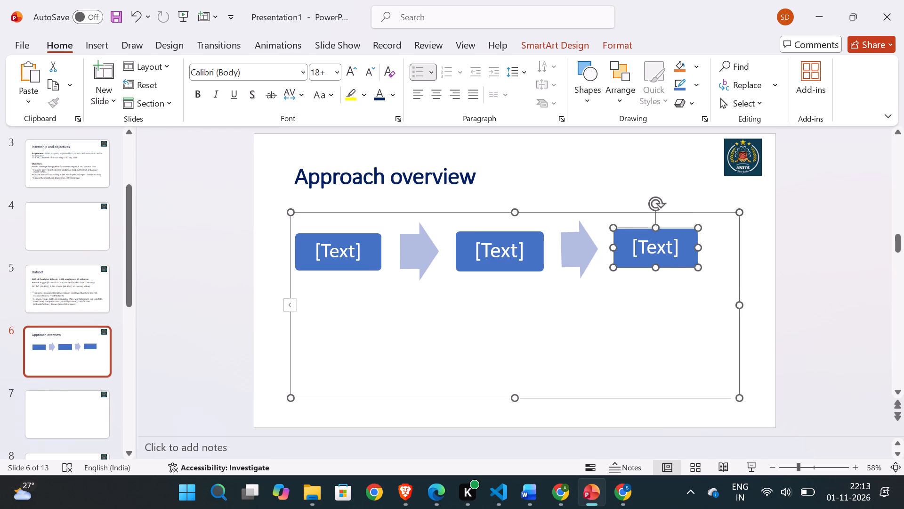
{"action": "key", "text": "ctrl+c"}
{"action": "left_click", "coordinate": [670, 313]}
{"action": "key", "text": "ctrl+v"}
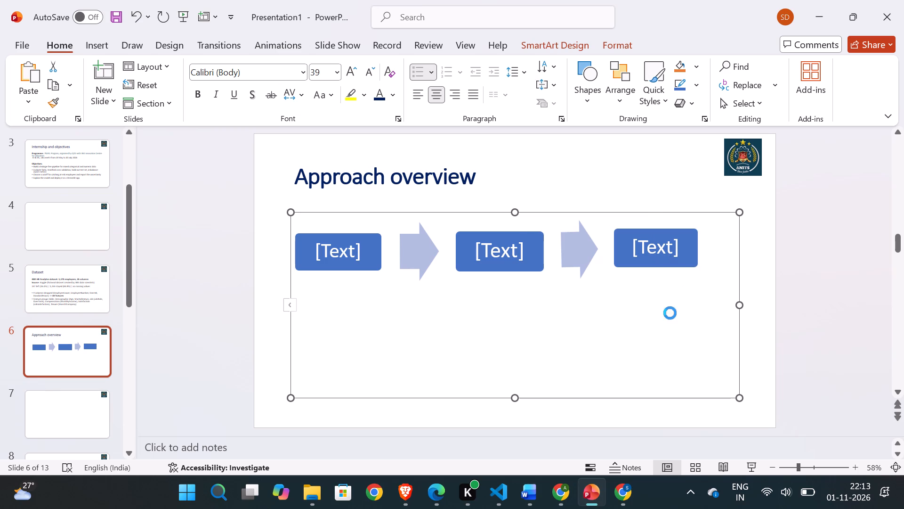
{"action": "left_click", "coordinate": [539, 288]}
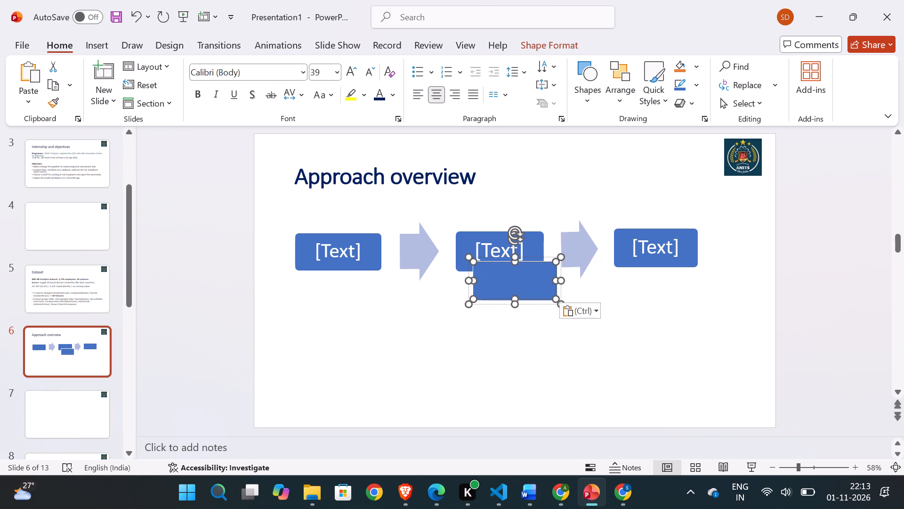
{"action": "left_click_drag", "start_coordinate": [539, 288], "coordinate": [671, 322]}
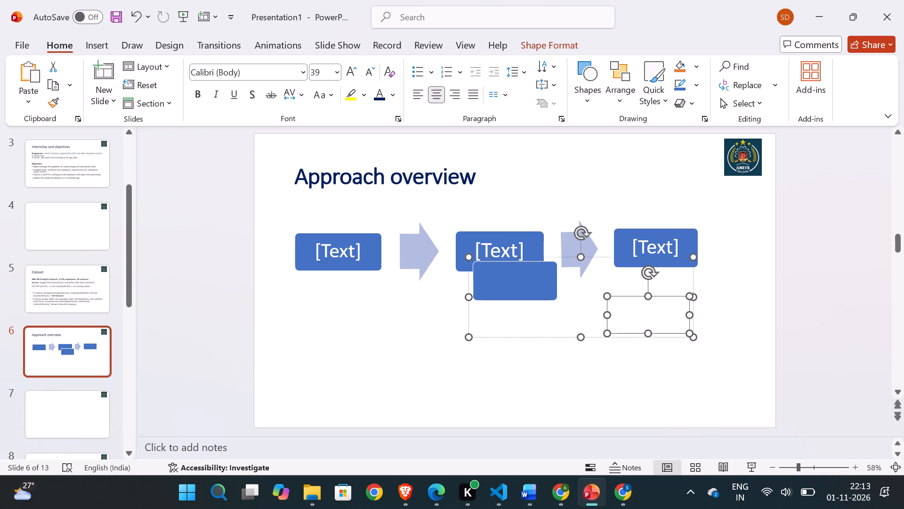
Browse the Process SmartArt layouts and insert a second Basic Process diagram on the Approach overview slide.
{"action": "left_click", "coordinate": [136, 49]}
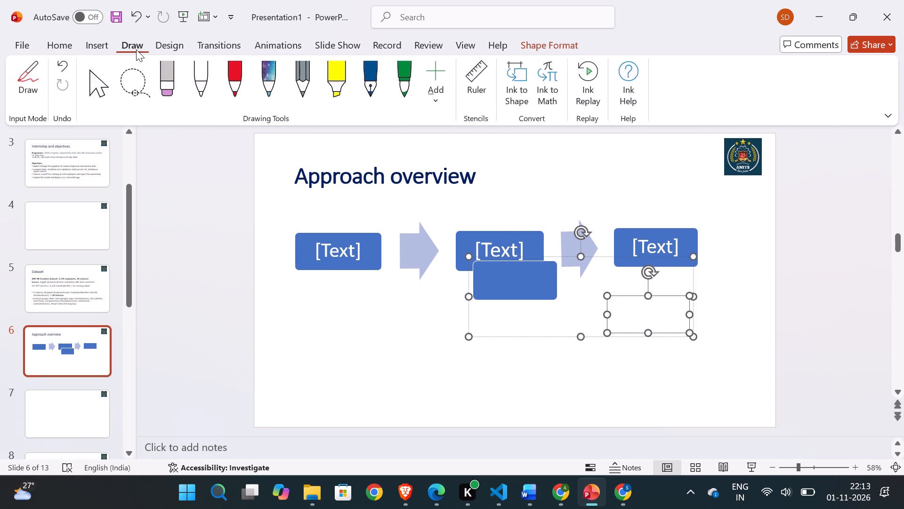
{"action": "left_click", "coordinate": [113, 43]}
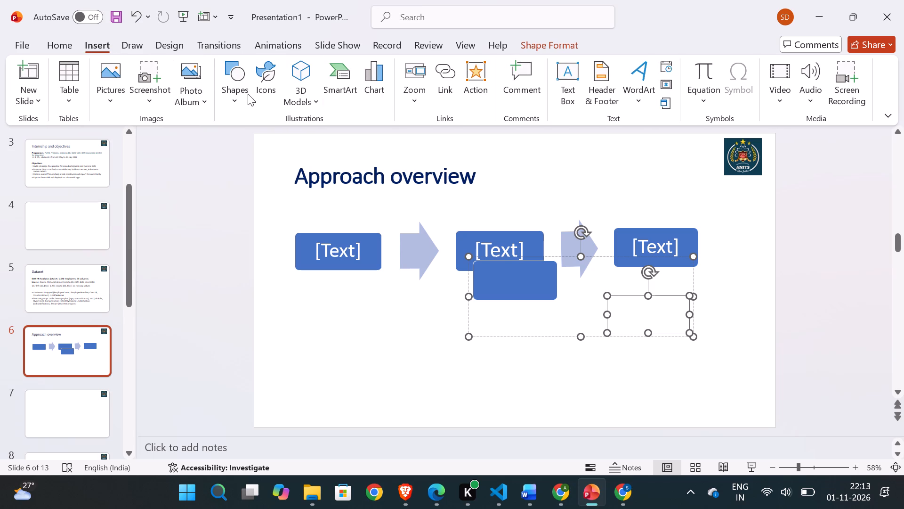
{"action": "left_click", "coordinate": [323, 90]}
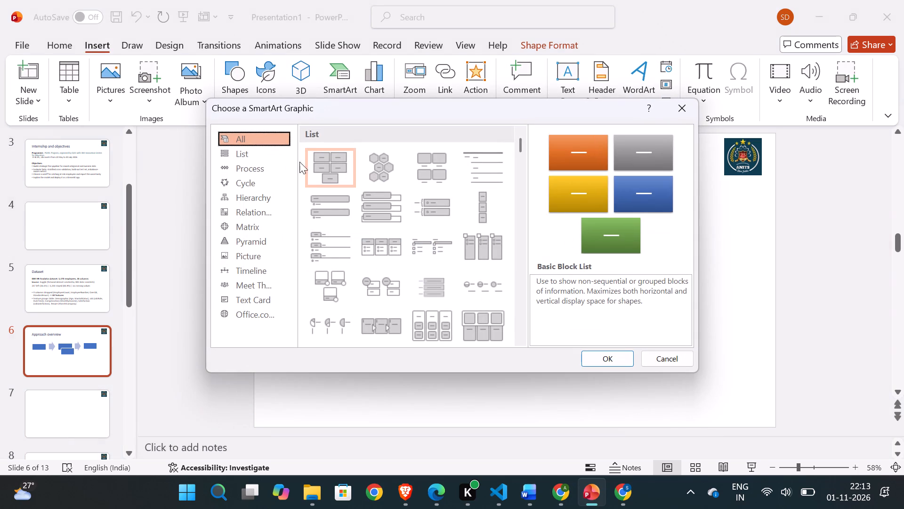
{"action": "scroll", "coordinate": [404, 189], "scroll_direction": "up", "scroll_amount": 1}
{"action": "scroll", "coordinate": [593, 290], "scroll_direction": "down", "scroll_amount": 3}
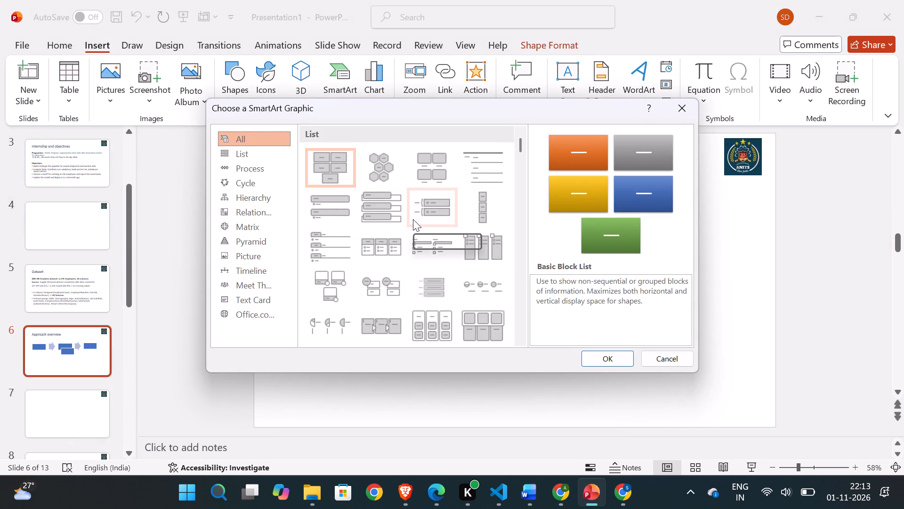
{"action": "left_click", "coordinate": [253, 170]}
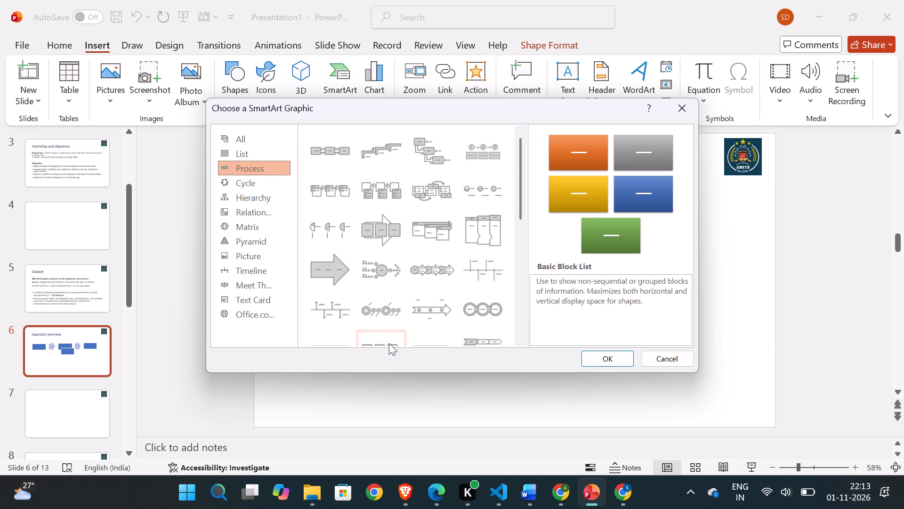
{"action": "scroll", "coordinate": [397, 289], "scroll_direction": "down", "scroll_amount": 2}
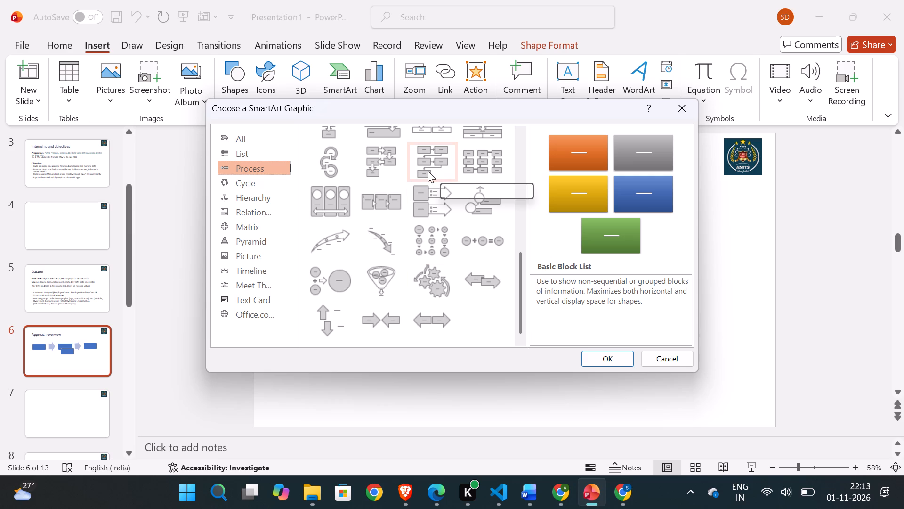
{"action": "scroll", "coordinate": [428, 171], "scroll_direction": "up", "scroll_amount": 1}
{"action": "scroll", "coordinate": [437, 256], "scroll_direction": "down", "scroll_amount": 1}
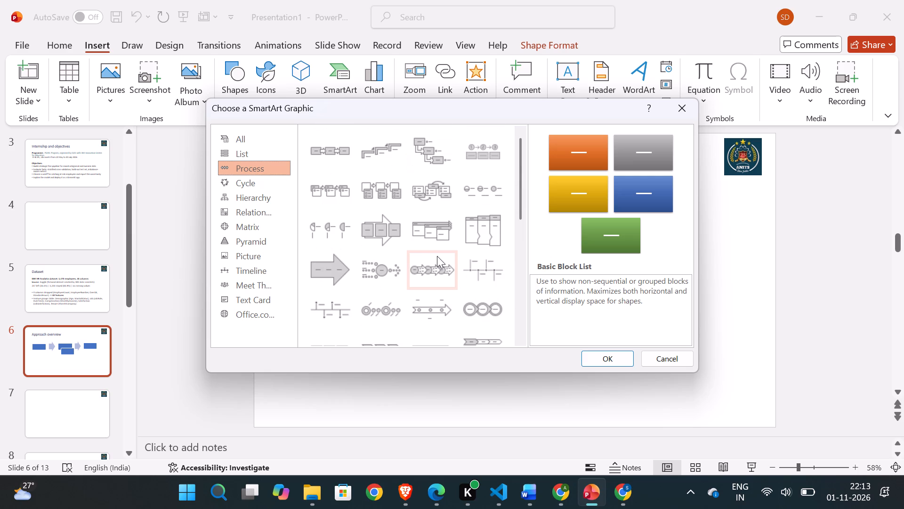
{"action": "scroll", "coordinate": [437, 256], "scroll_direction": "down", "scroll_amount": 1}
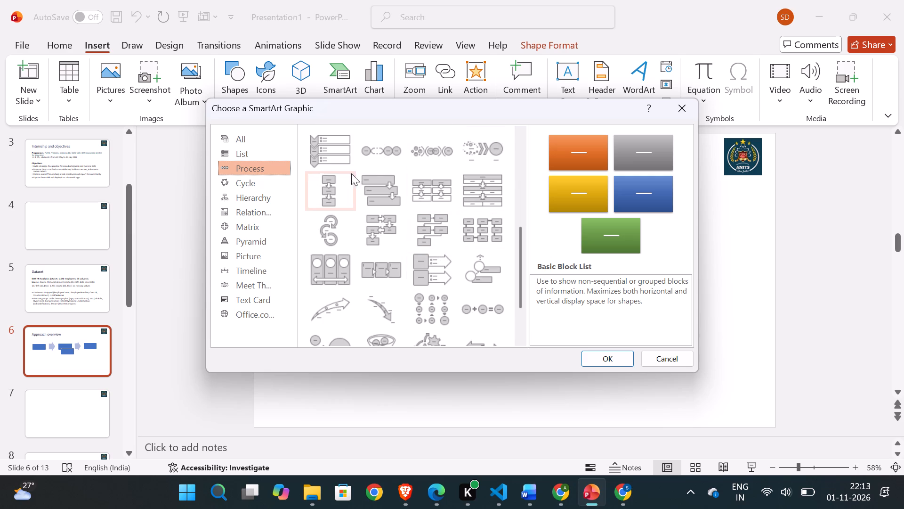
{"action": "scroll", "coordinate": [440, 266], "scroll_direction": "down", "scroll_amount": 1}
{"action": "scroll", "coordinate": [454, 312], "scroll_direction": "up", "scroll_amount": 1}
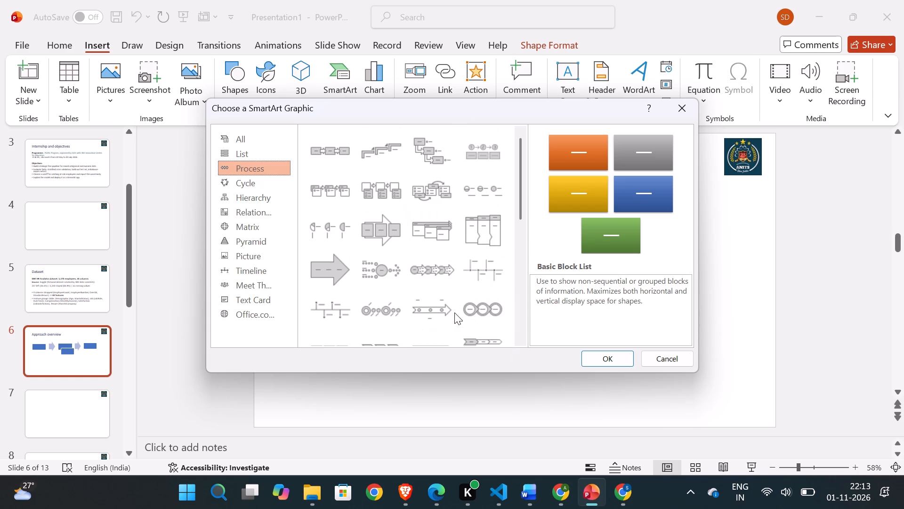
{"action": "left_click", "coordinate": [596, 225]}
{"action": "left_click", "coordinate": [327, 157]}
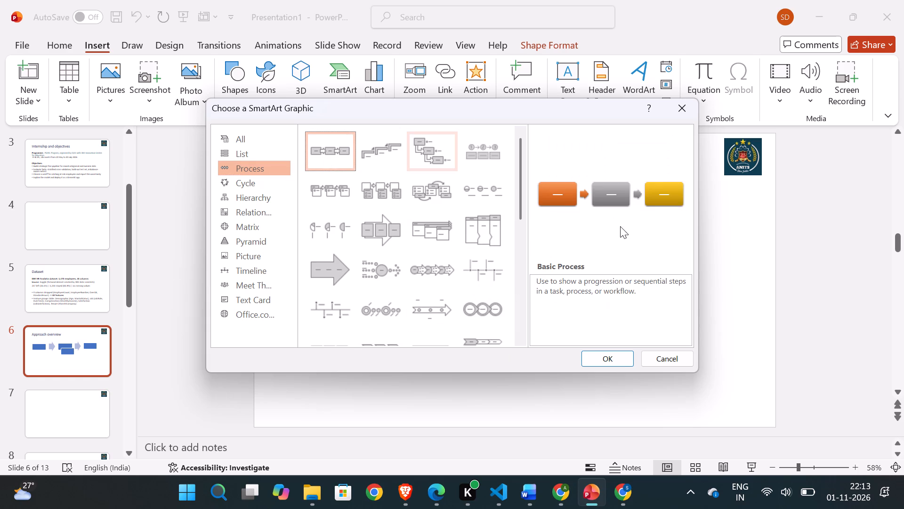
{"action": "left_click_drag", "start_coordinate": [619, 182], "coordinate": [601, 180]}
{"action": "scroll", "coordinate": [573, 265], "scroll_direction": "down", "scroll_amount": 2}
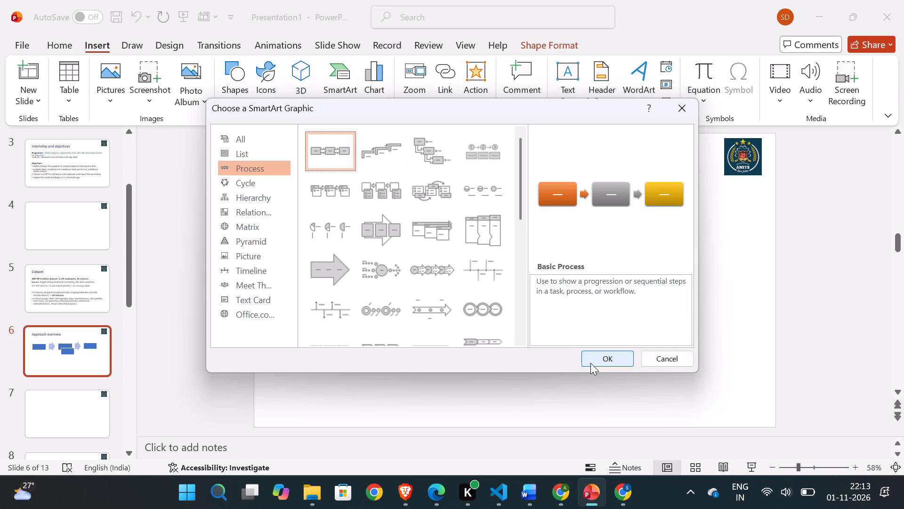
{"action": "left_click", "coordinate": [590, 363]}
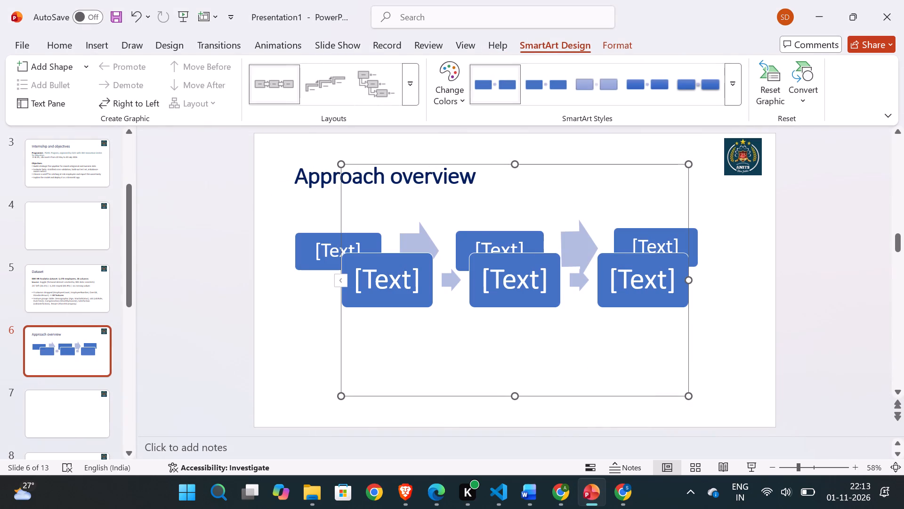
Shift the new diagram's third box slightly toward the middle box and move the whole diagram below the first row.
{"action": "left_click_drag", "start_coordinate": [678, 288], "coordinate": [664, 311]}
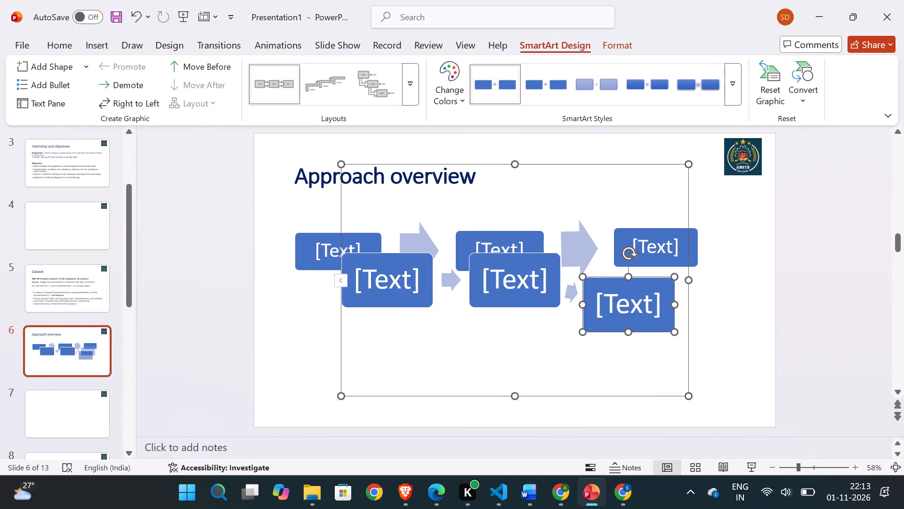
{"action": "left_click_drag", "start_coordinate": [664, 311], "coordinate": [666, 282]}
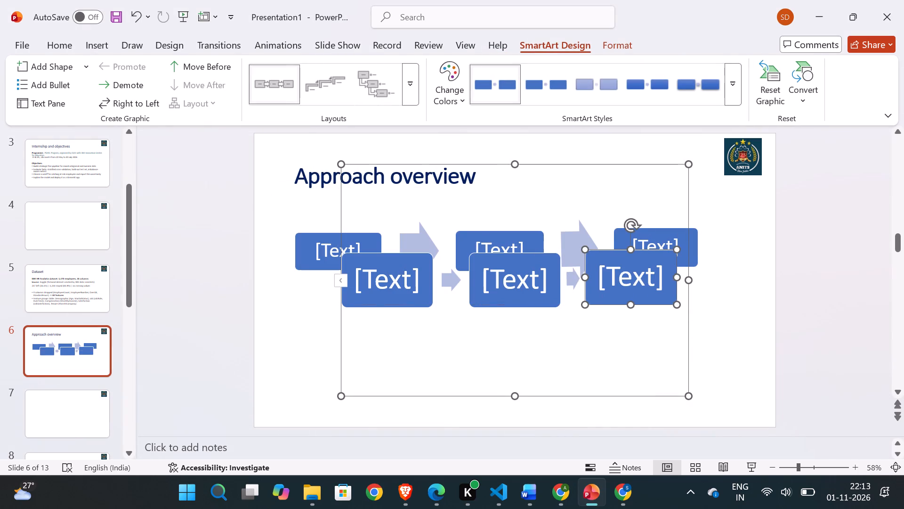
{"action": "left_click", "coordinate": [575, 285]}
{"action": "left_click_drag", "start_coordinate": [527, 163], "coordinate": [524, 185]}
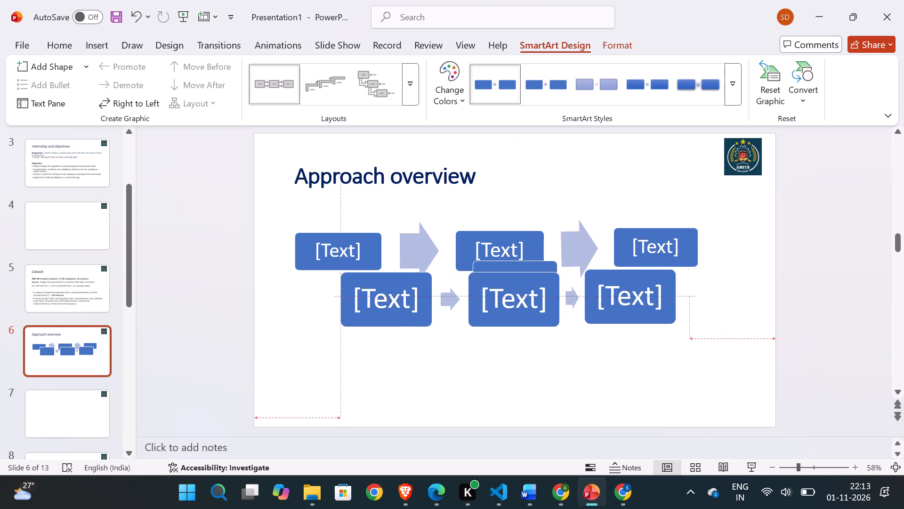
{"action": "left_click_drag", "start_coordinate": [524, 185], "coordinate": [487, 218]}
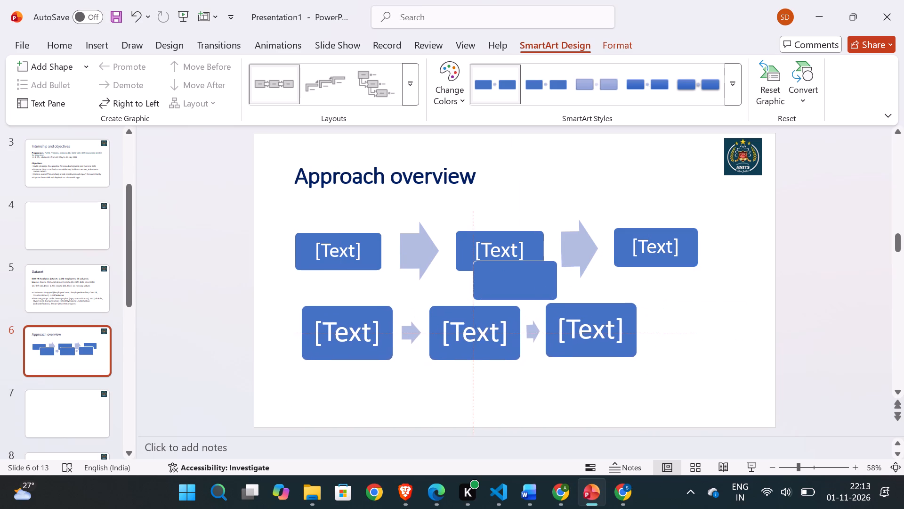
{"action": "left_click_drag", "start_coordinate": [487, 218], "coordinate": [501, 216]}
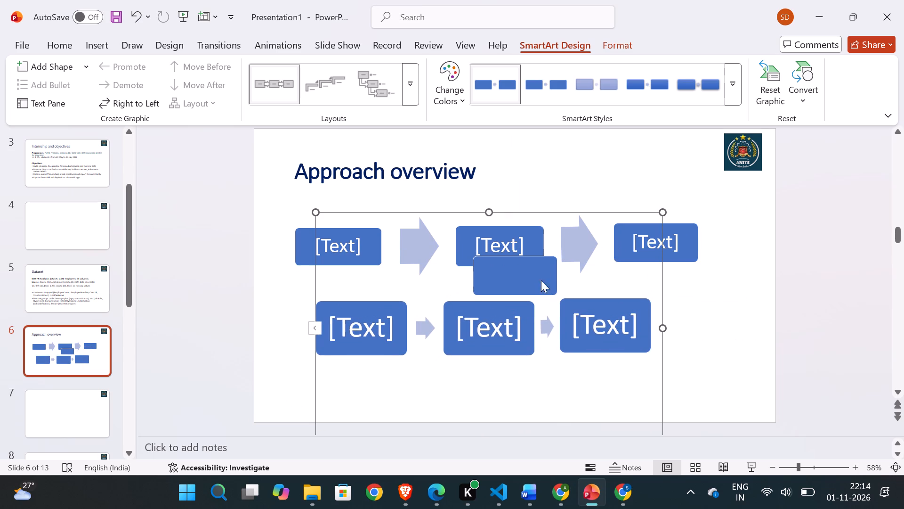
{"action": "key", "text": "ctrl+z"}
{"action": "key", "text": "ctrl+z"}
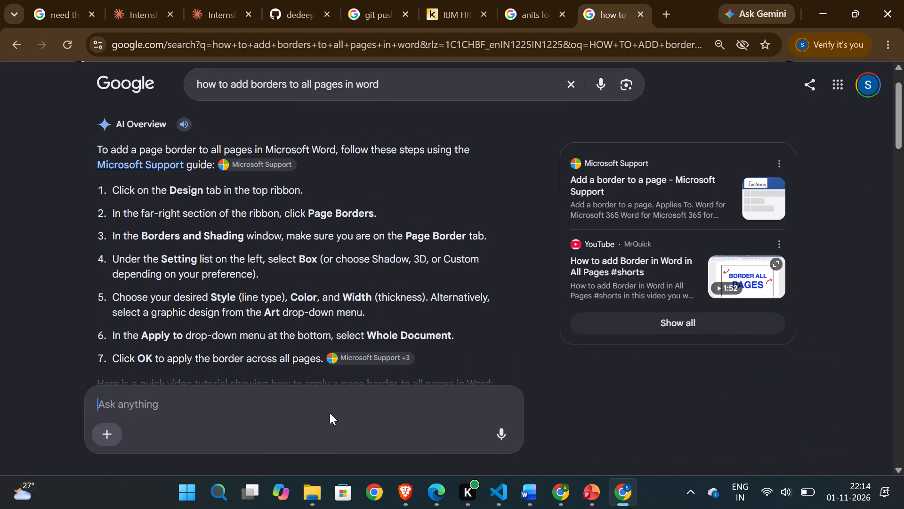
{"action": "key", "text": "shift+Return"}
{"action": "type", "text": "Create this for ppt"}
{"action": "key", "text": "Return"}
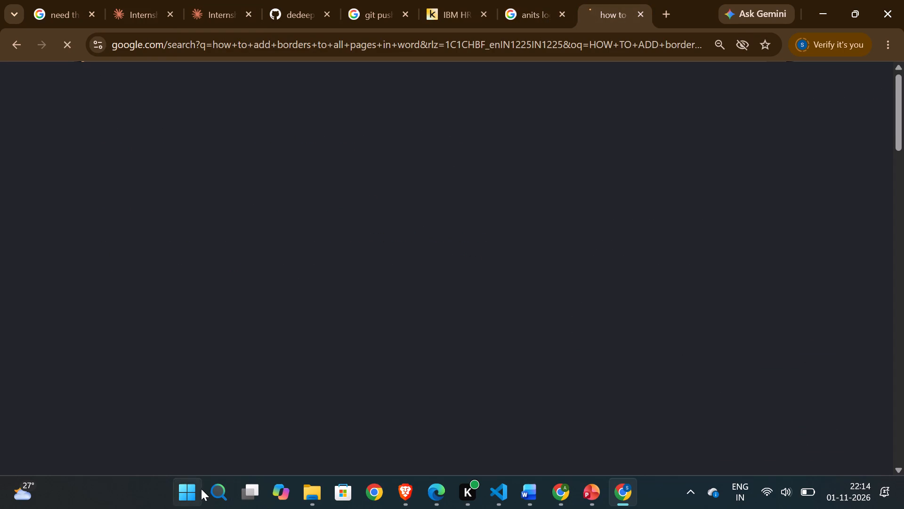
Begin a Windows search with "w".
{"action": "left_click", "coordinate": [201, 489]}
{"action": "left_click", "coordinate": [218, 490]}
{"action": "key", "text": "w"}
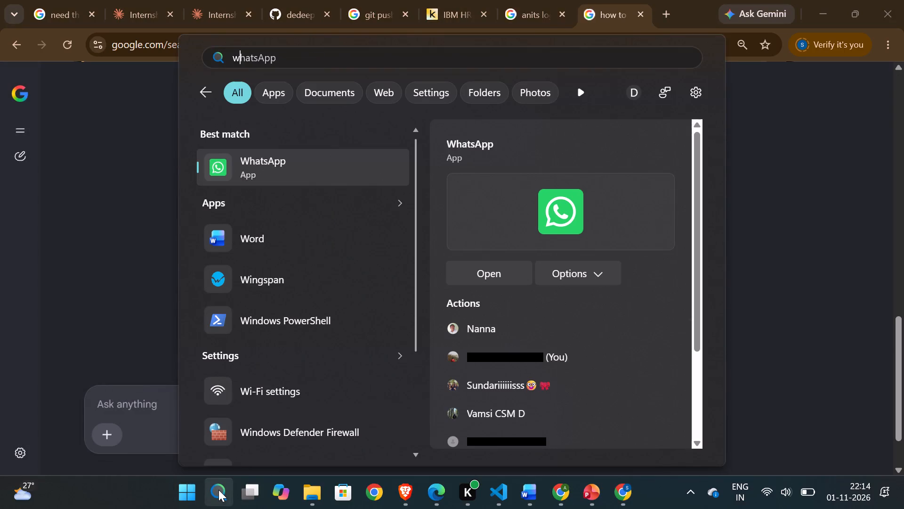
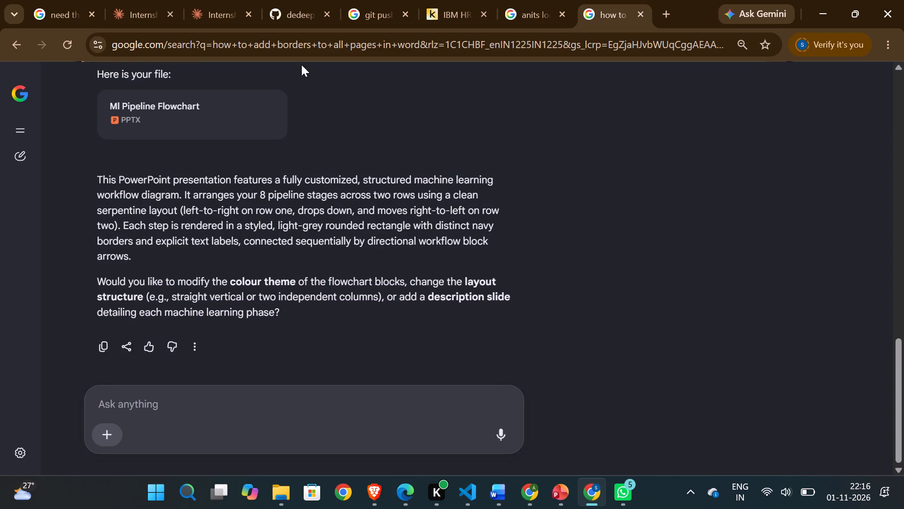
Download the generated Ml Pipeline Flowchart PPTX from the Google answer and open it in PowerPoint.
{"action": "left_click", "coordinate": [226, 117]}
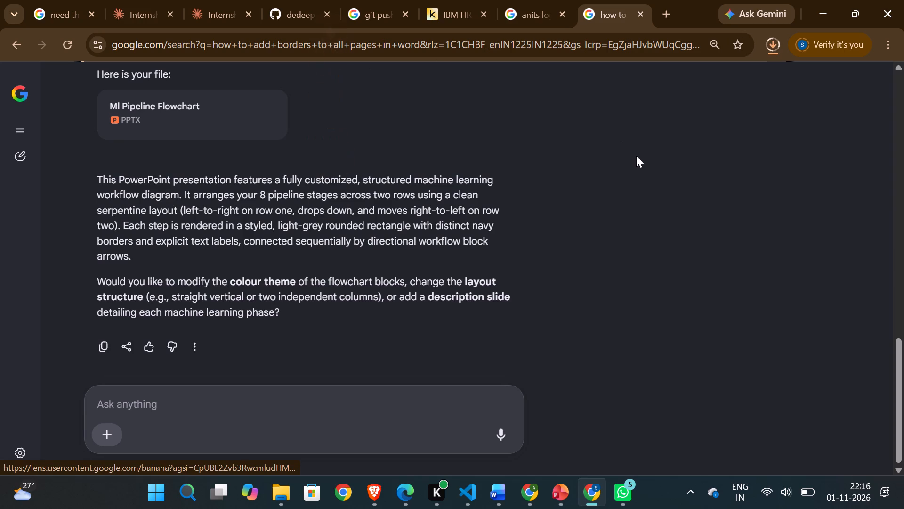
{"action": "left_click", "coordinate": [772, 42]}
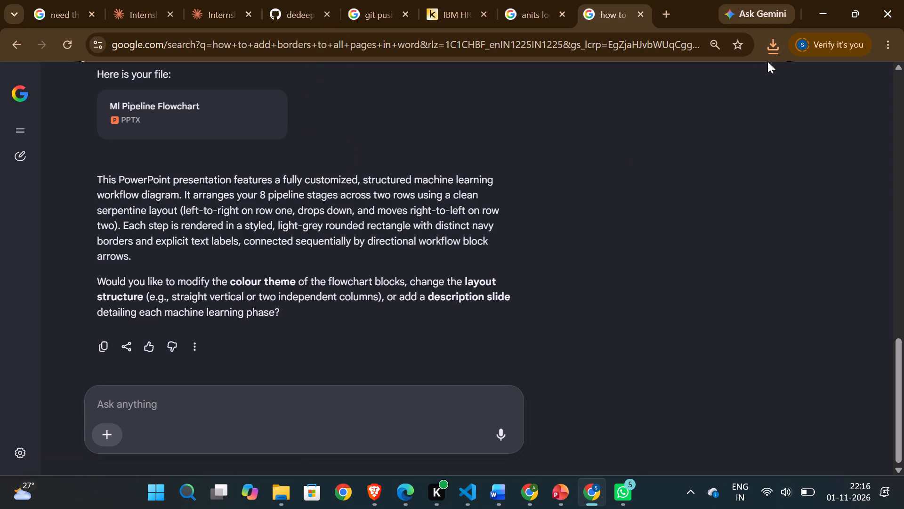
{"action": "left_click", "coordinate": [774, 56]}
{"action": "left_click", "coordinate": [766, 110]}
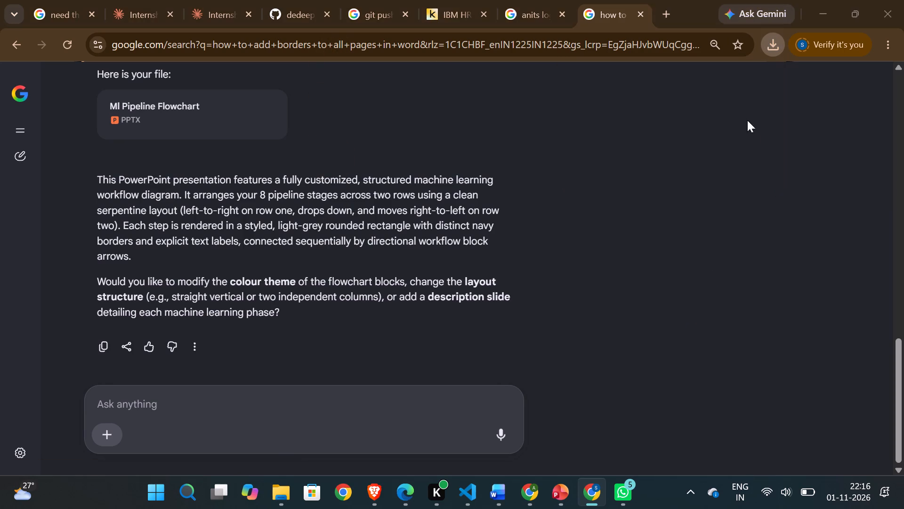
{"action": "scroll", "coordinate": [637, 276], "scroll_direction": "down", "scroll_amount": 1}
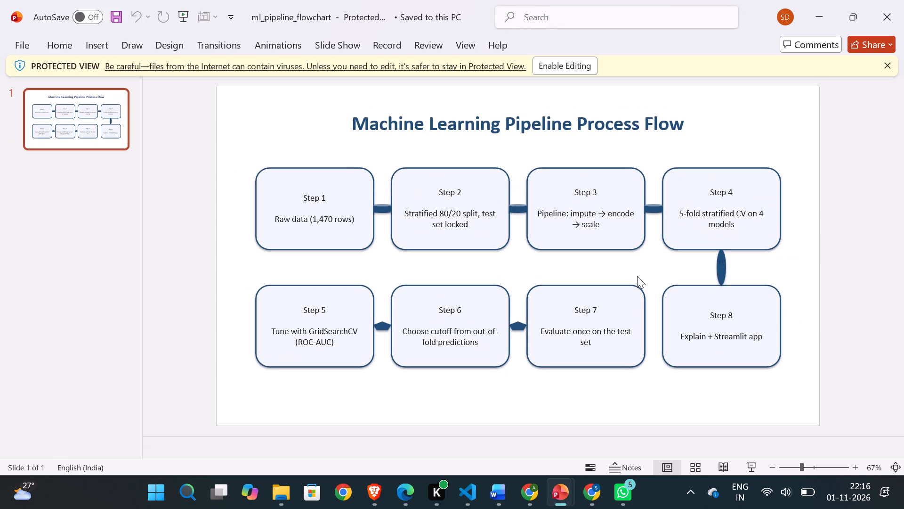
{"action": "scroll", "coordinate": [637, 276], "scroll_direction": "up", "scroll_amount": 1}
Enable editing for the downloaded ml_pipeline_flowchart presentation.
{"action": "left_click", "coordinate": [305, 345]}
{"action": "left_click", "coordinate": [256, 360]}
{"action": "left_click_drag", "start_coordinate": [247, 376], "coordinate": [573, 205]}
{"action": "scroll", "coordinate": [691, 180], "scroll_direction": "up", "scroll_amount": 1}
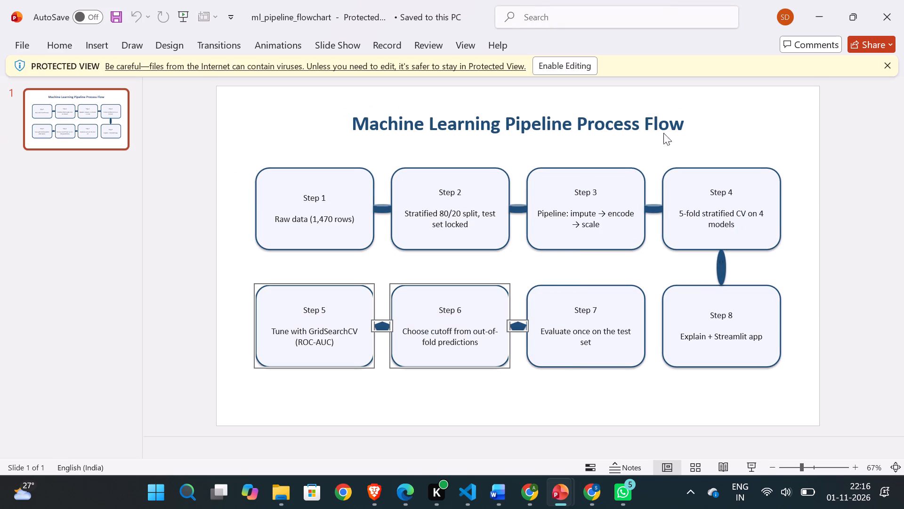
{"action": "left_click", "coordinate": [682, 142]}
{"action": "left_click", "coordinate": [594, 66]}
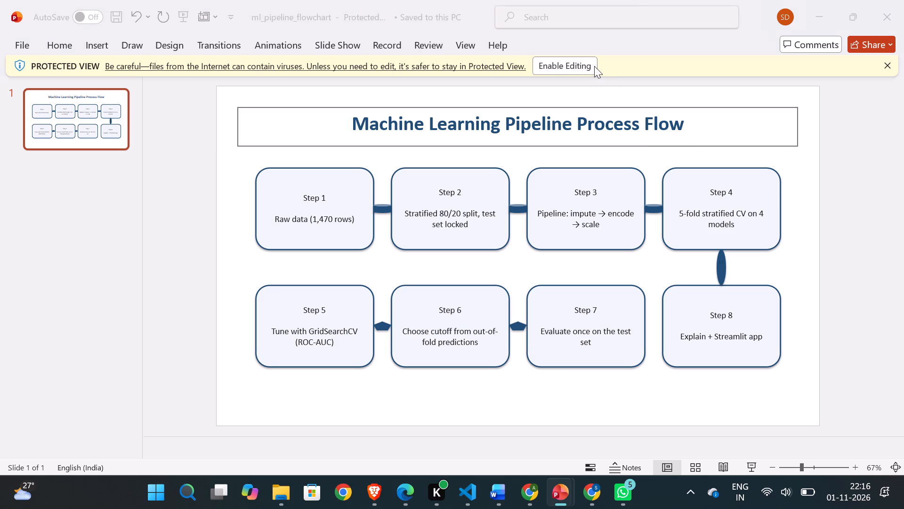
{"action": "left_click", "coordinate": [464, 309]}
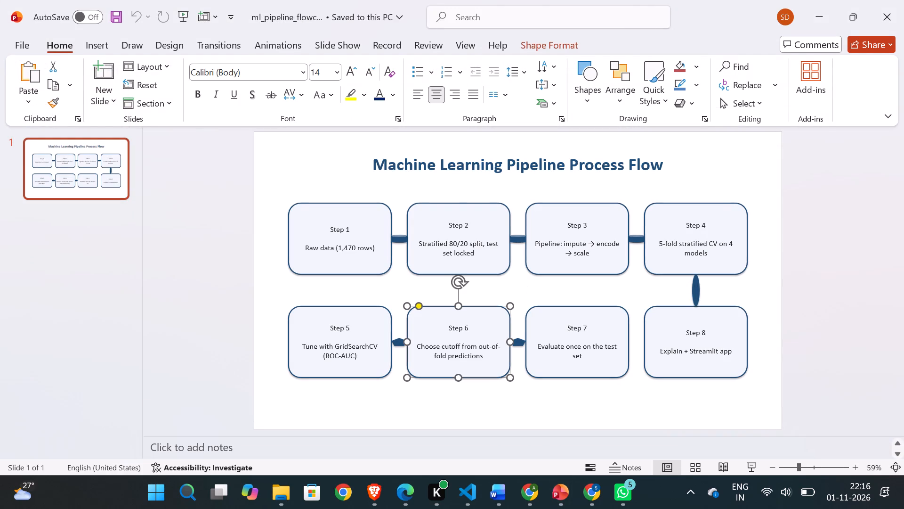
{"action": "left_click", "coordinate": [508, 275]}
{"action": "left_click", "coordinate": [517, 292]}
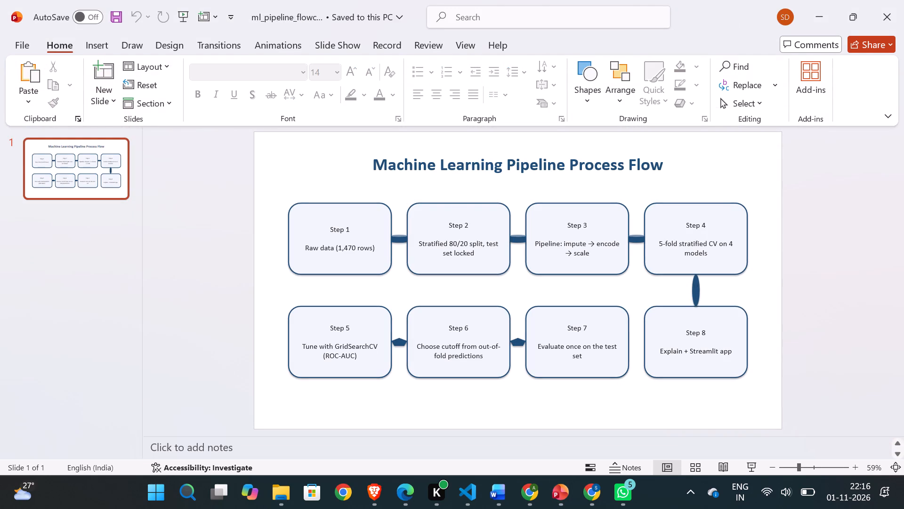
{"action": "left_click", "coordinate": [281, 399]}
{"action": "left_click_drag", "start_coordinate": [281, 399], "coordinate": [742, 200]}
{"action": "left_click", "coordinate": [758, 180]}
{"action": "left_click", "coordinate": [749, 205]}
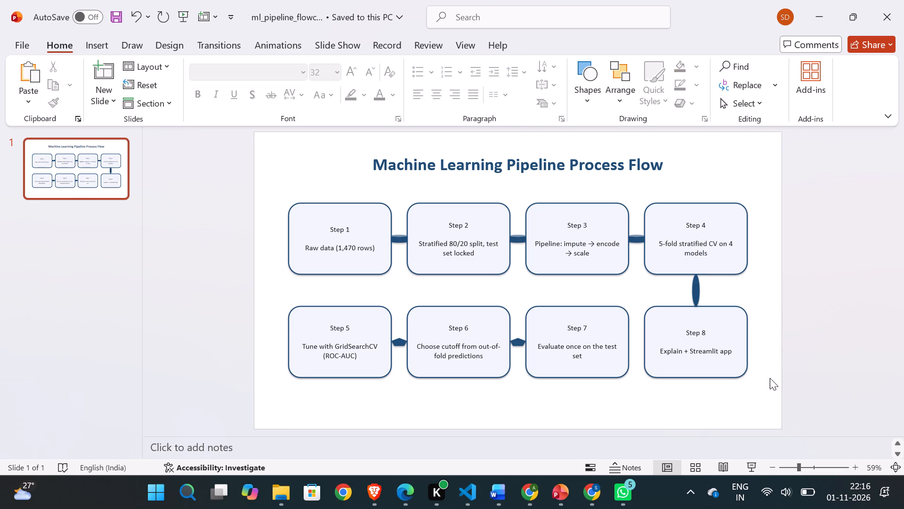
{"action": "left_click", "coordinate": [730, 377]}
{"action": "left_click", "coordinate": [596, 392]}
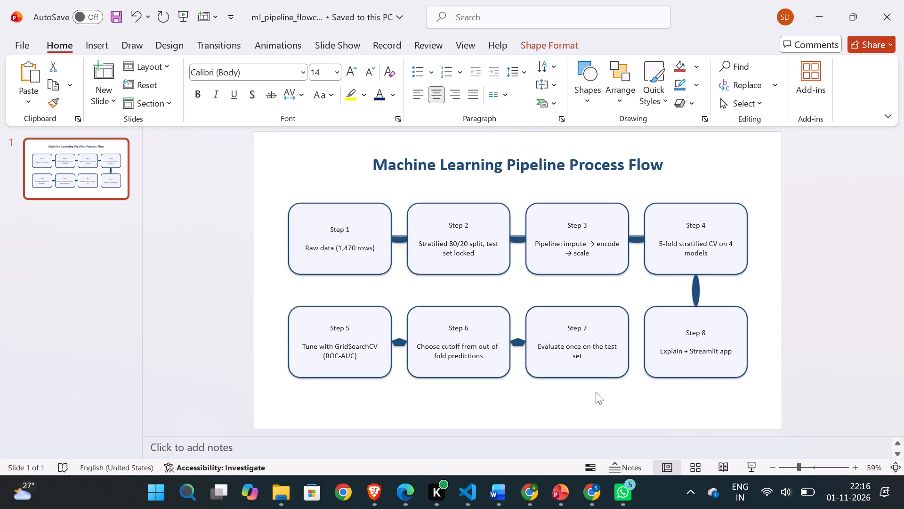
Move the vertical oval connector below the Step 4 box into the gap between the Step 7 and Step 8 boxes.
{"action": "left_click_drag", "start_coordinate": [703, 294], "coordinate": [665, 313]}
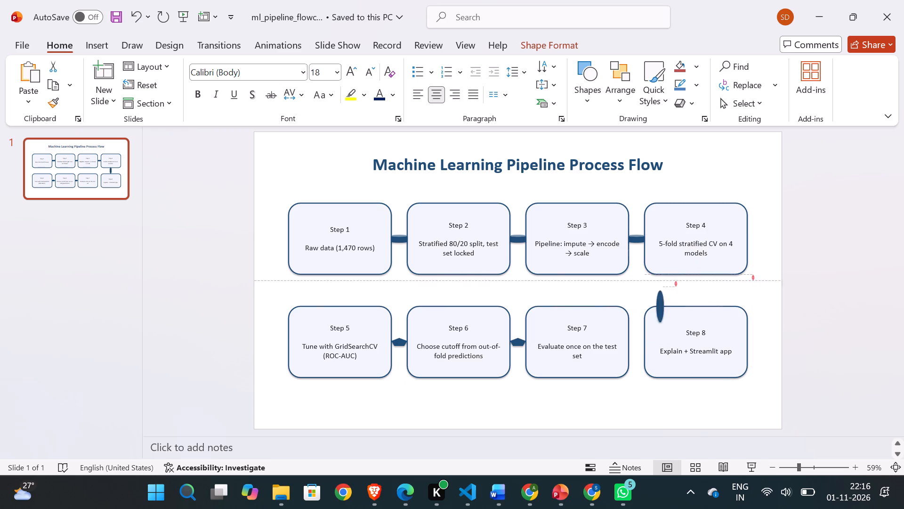
{"action": "left_click_drag", "start_coordinate": [665, 313], "coordinate": [646, 341]}
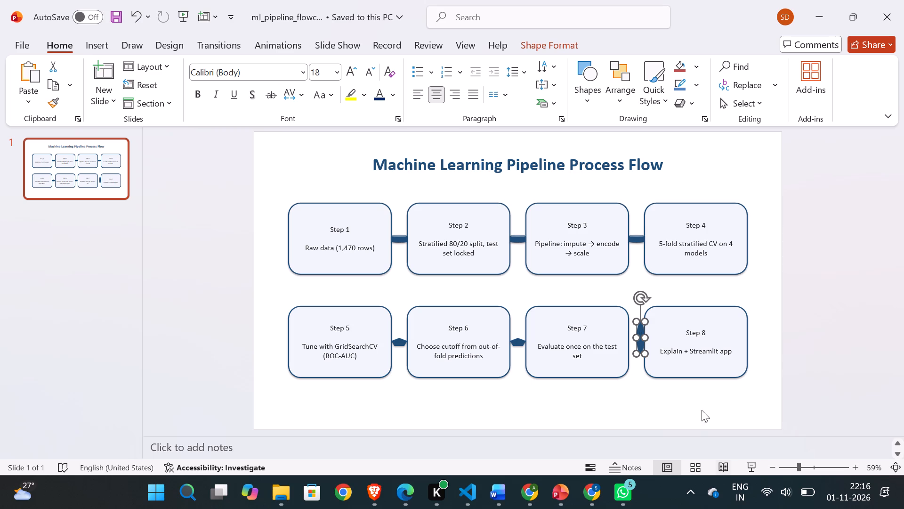
Return to the Google AI chat in Chrome and send the follow-up "Provide it like an image".
{"action": "left_click", "coordinate": [597, 486]}
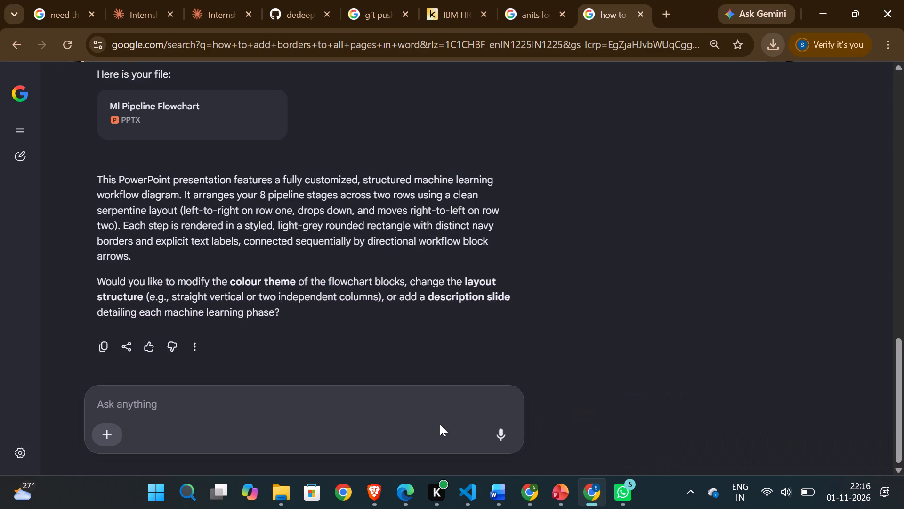
{"action": "left_click", "coordinate": [439, 424]}
{"action": "type", "text": "Provide it like an image'"}
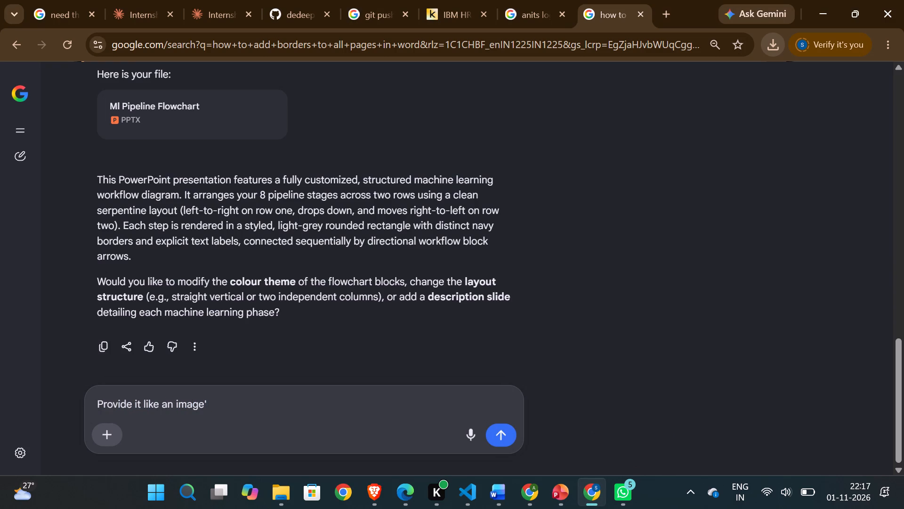
{"action": "key", "text": "BackSpace"}
{"action": "key", "text": "Return"}
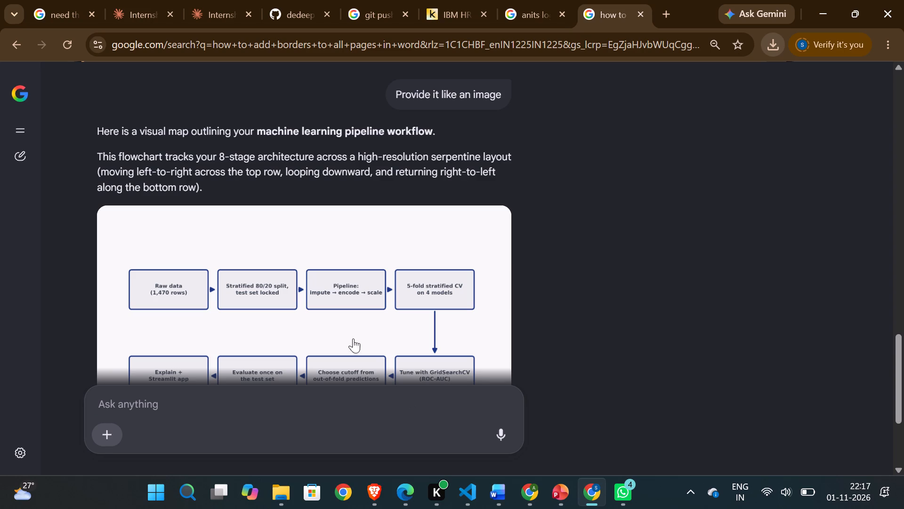
Enlarge the generated eight-box flowchart image in the answer and download it.
{"action": "scroll", "coordinate": [464, 350], "scroll_direction": "down", "scroll_amount": 1}
{"action": "scroll", "coordinate": [467, 266], "scroll_direction": "down", "scroll_amount": 1}
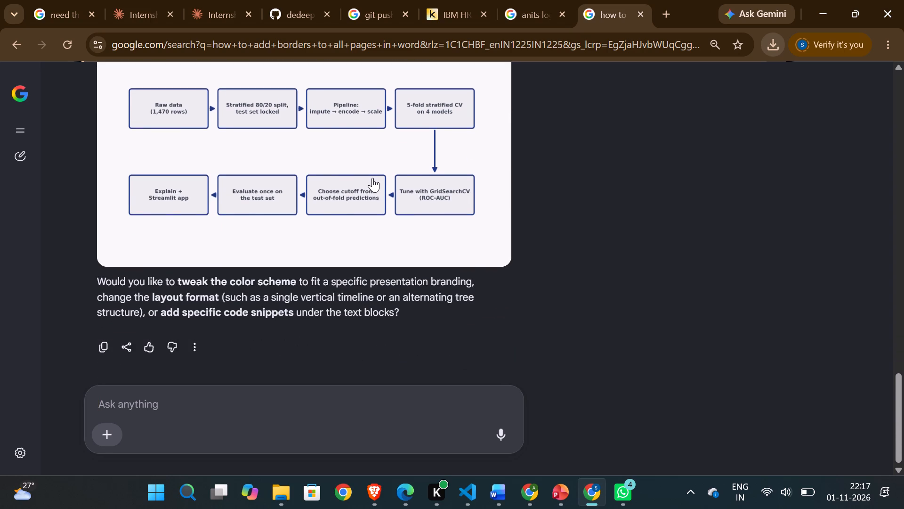
{"action": "scroll", "coordinate": [340, 171], "scroll_direction": "up", "scroll_amount": 1}
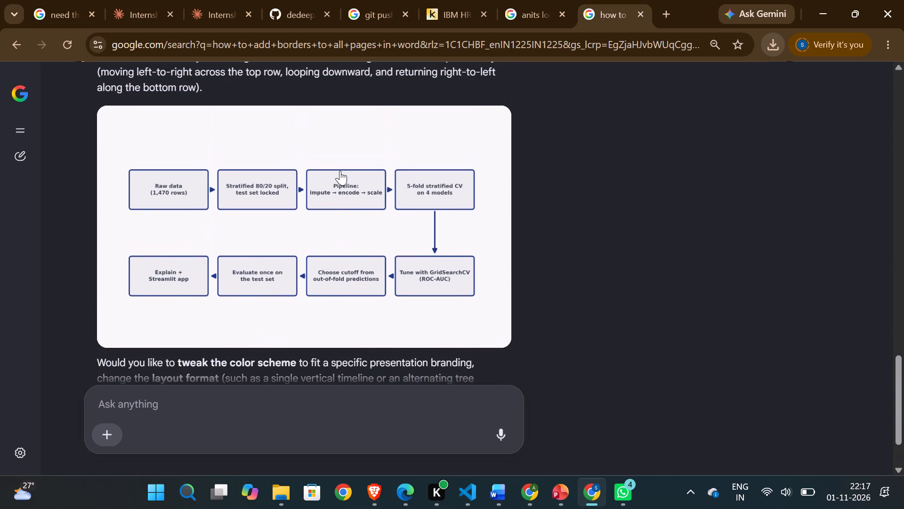
{"action": "scroll", "coordinate": [340, 171], "scroll_direction": "down", "scroll_amount": 1}
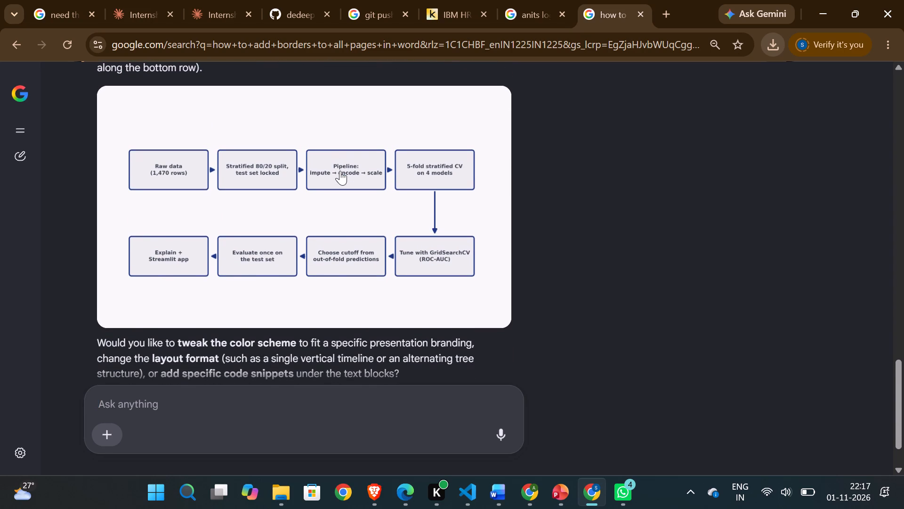
{"action": "left_click", "coordinate": [340, 171]}
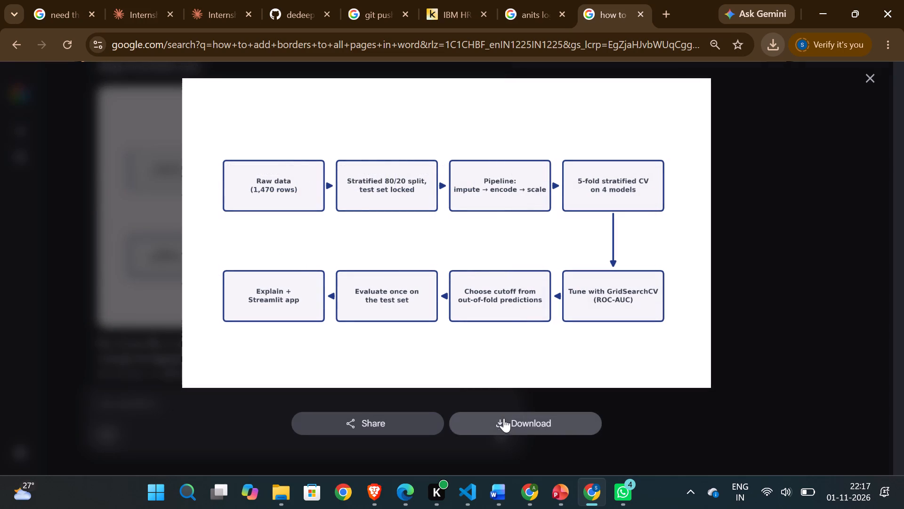
{"action": "left_click", "coordinate": [507, 425]}
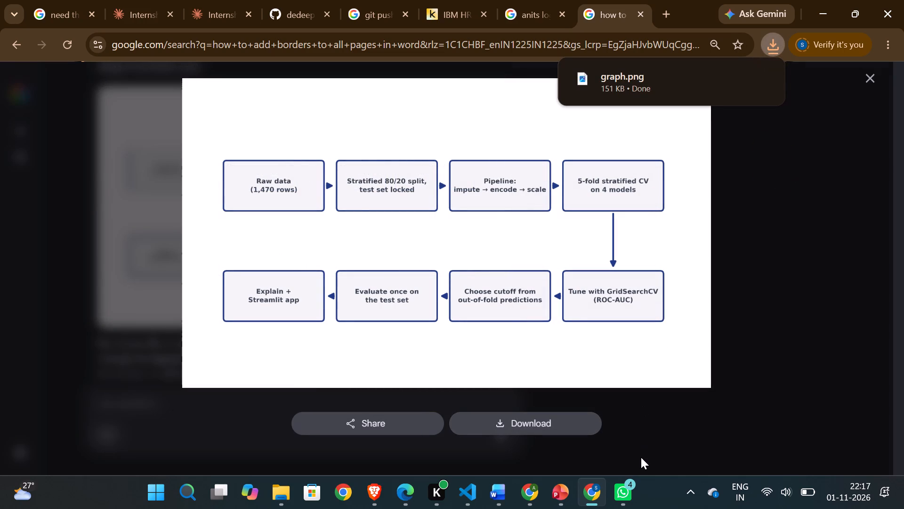
Switch to Presentation1 in PowerPoint and repeatedly undo the earlier SmartArt edits on the Approach overview slide.
{"action": "left_click", "coordinate": [555, 493]}
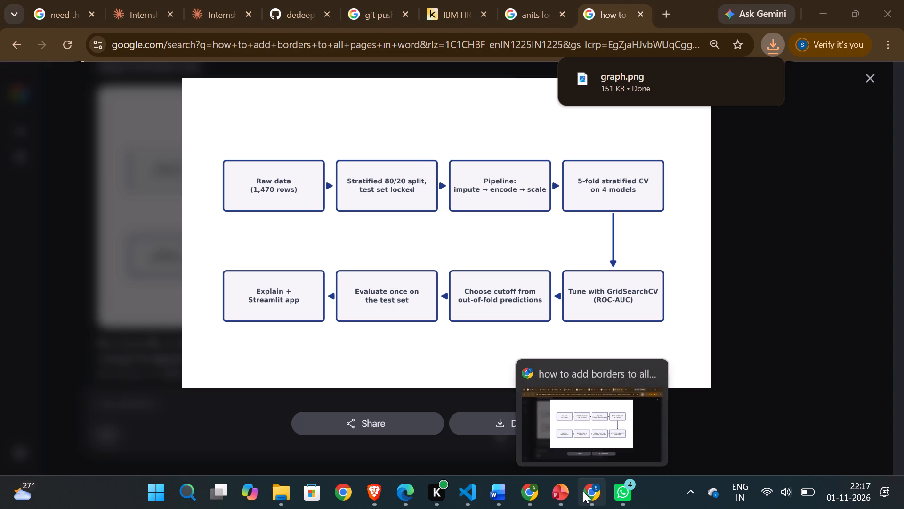
{"action": "left_click", "coordinate": [595, 504]}
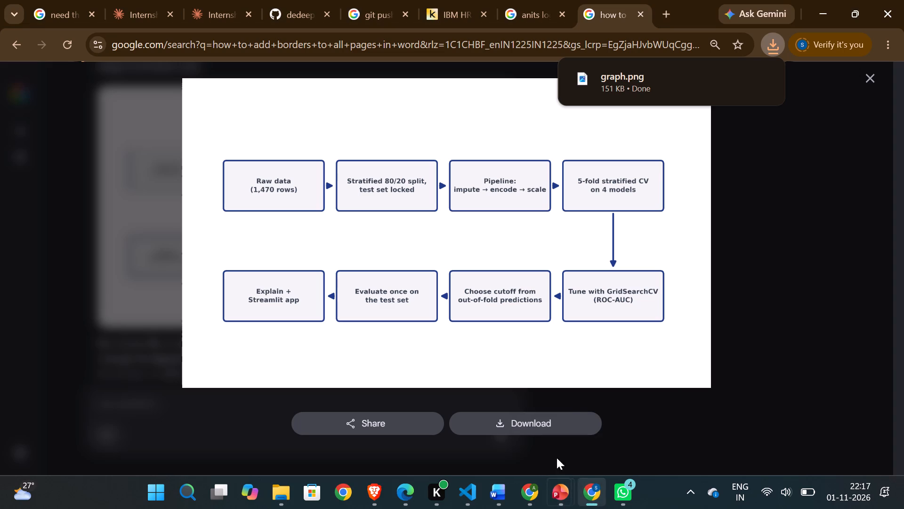
{"action": "left_click", "coordinate": [570, 498]}
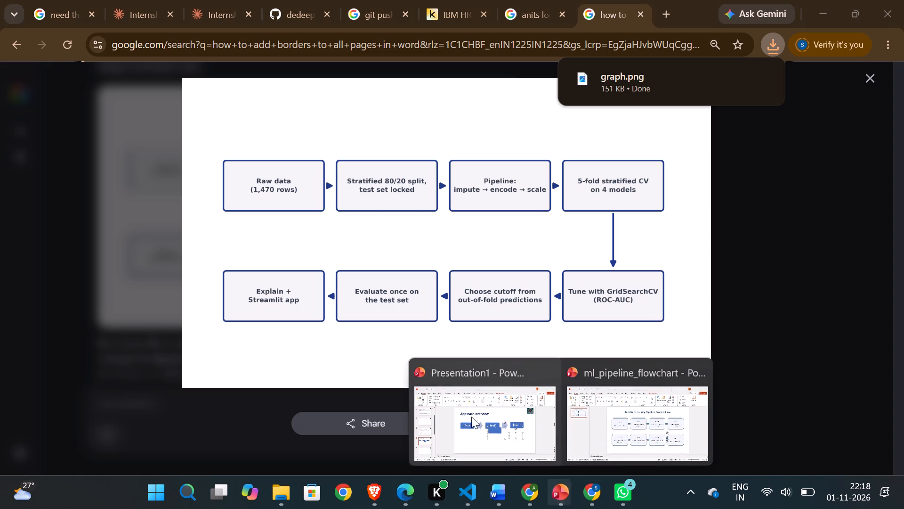
{"action": "left_click", "coordinate": [530, 428]}
{"action": "left_click", "coordinate": [440, 277]}
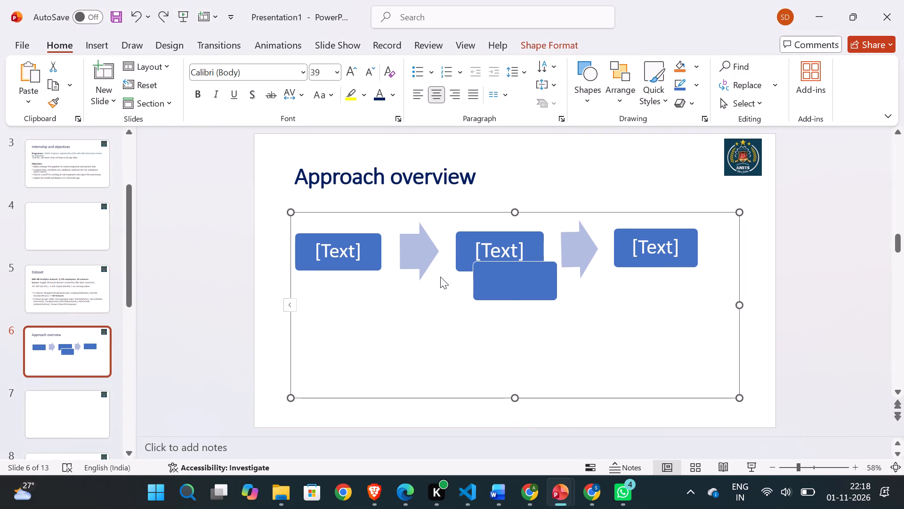
{"action": "key", "text": "ctrl+z"}
{"action": "key", "text": "ctrl+z"}
{"action": "key", "text": "ctrl+z"}
{"action": "key", "text": "ctrl+z"}
{"action": "key", "text": "ctrl+z"}
{"action": "key", "text": "ctrl+z"}
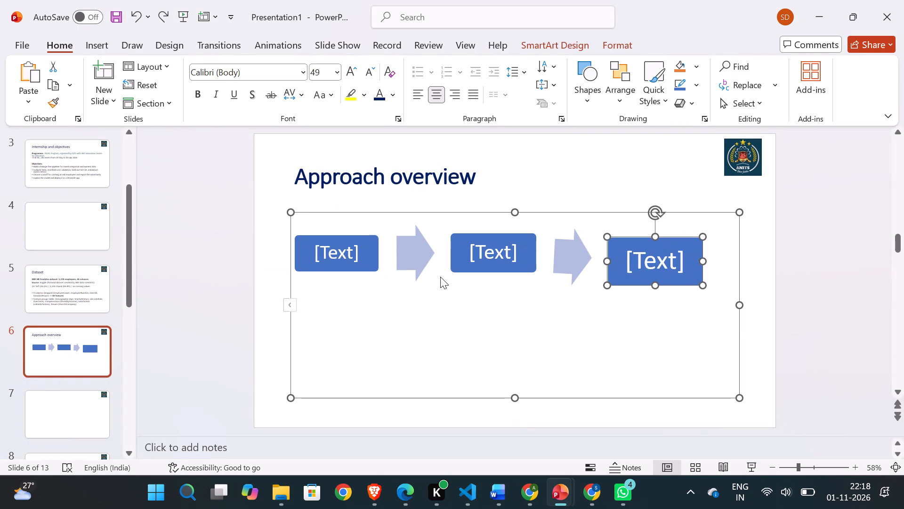
{"action": "key", "text": "ctrl+z"}
{"action": "key", "text": "ctrl+z"}
{"action": "key", "text": "ctrl+z"}
{"action": "key", "text": "ctrl+z"}
{"action": "key", "text": "ctrl+z"}
{"action": "key", "text": "ctrl+z"}
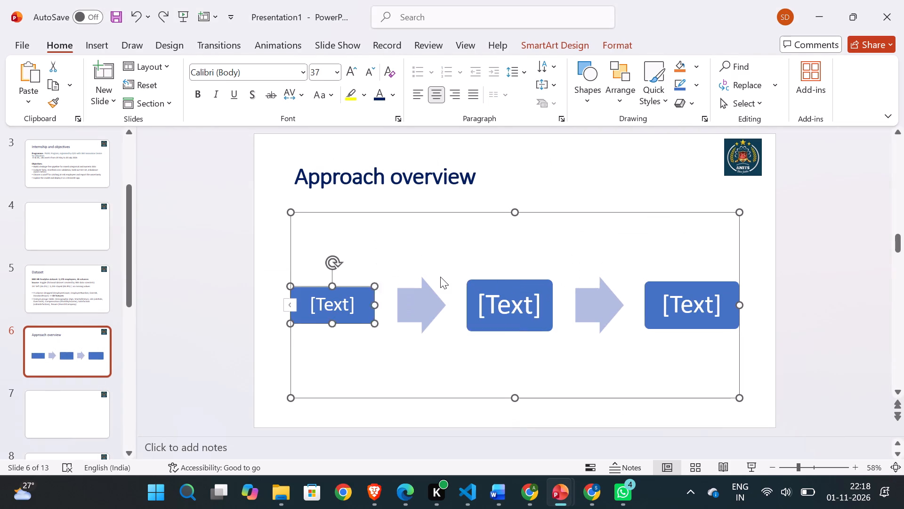
{"action": "key", "text": "ctrl+z"}
{"action": "key", "text": "ctrl+z"}
{"action": "key", "text": "ctrl+z"}
{"action": "key", "text": "ctrl+z"}
{"action": "key", "text": "ctrl+z"}
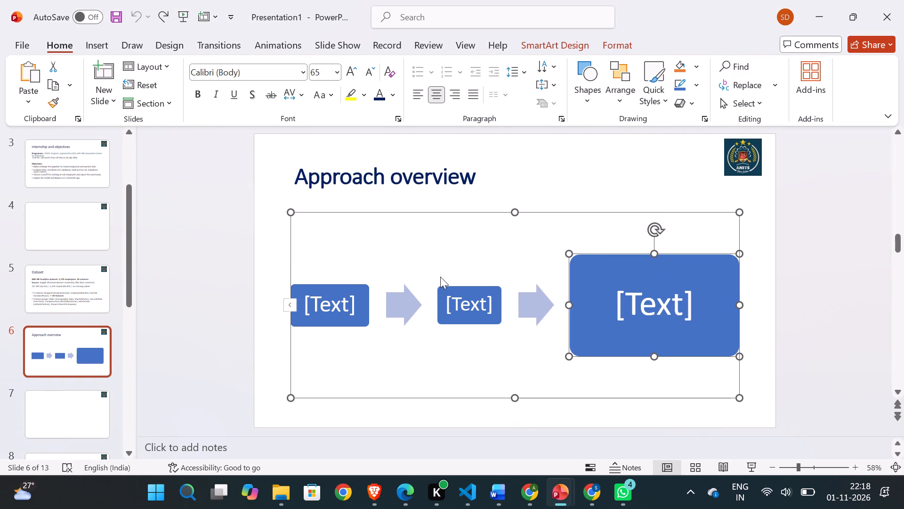
{"action": "key", "text": "ctrl+z"}
{"action": "key", "text": "ctrl+z"}
{"action": "key", "text": "ctrl+z"}
{"action": "key", "text": "ctrl+z"}
{"action": "key", "text": "ctrl+z"}
Delete the remaining text boxes of the SmartArt process diagram on the Approach overview slide.
{"action": "key", "text": "BackSpace"}
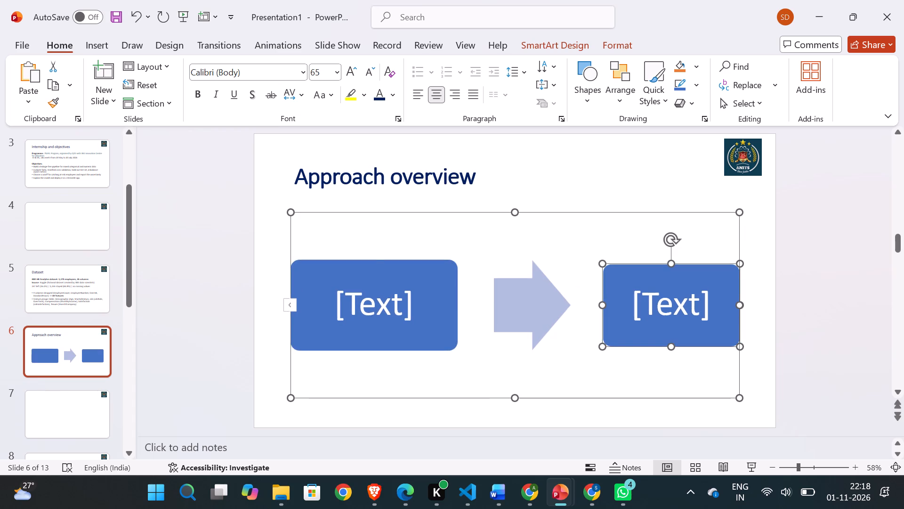
{"action": "key", "text": "BackSpace"}
{"action": "key", "text": "BackSpace"}
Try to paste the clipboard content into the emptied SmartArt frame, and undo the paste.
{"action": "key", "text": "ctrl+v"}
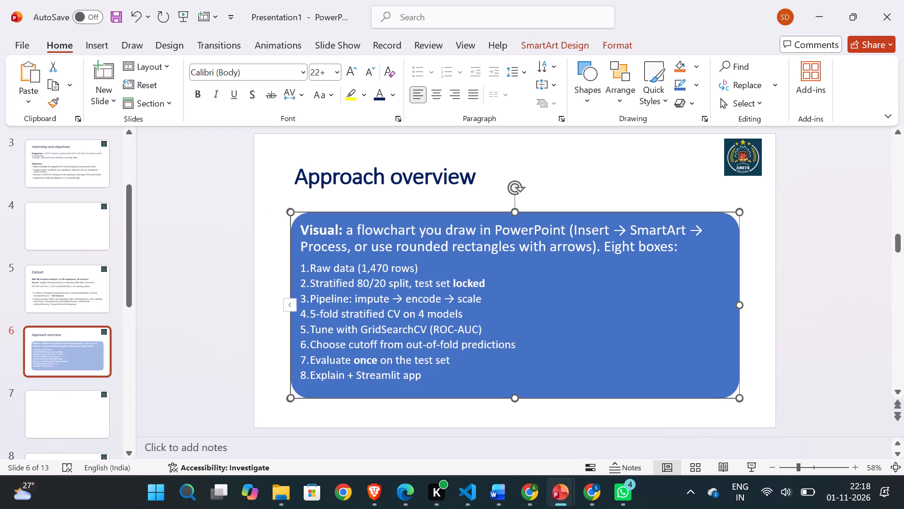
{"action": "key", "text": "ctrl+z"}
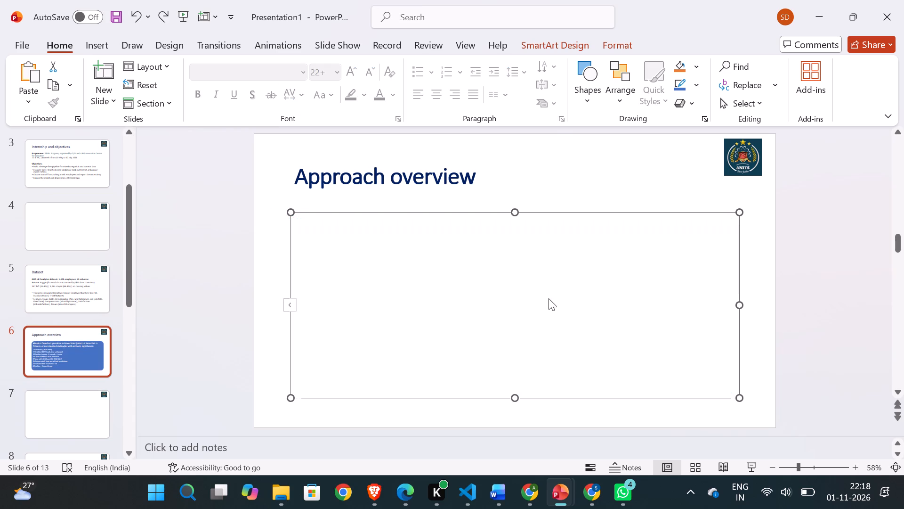
Switch to the Downloads folder in File Explorer, refresh its listing and copy the graph PNG image.
{"action": "left_click", "coordinate": [297, 485]}
{"action": "left_click", "coordinate": [282, 486]}
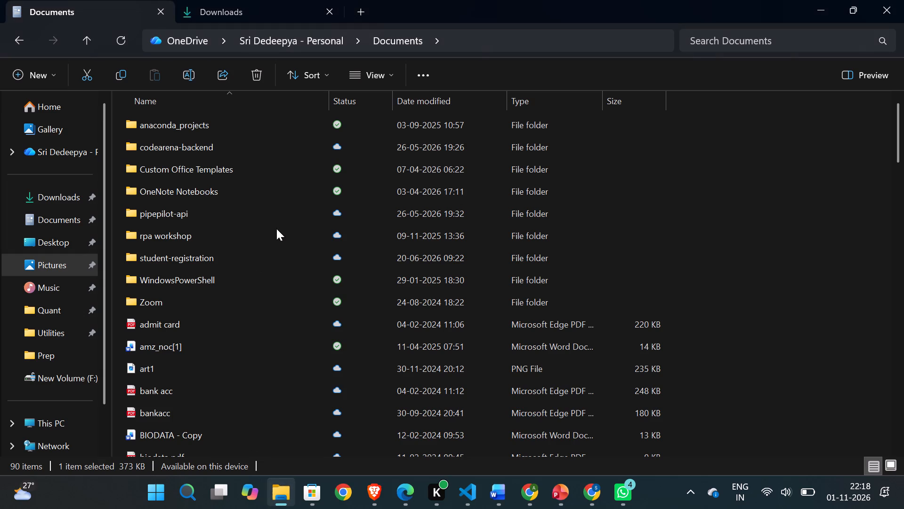
{"action": "scroll", "coordinate": [276, 229], "scroll_direction": "up", "scroll_amount": 4}
{"action": "left_click", "coordinate": [240, 0]}
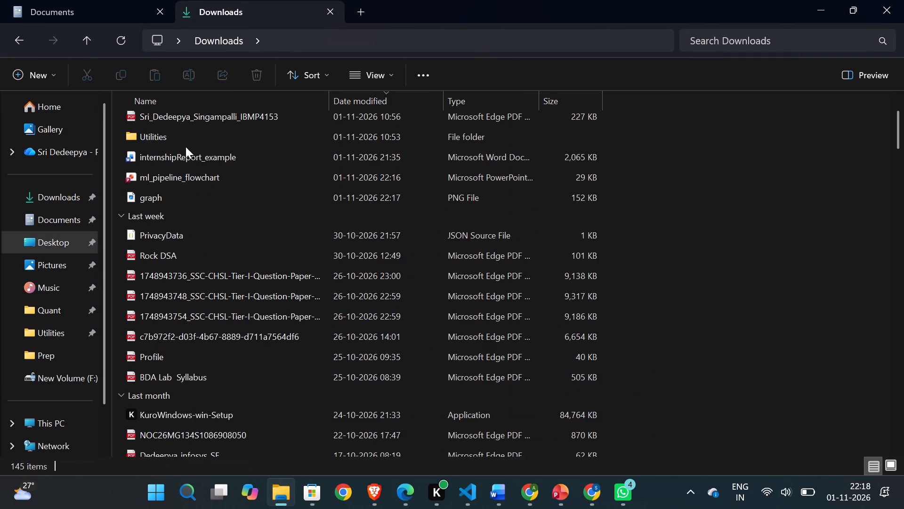
{"action": "scroll", "coordinate": [186, 147], "scroll_direction": "up", "scroll_amount": 10}
{"action": "left_click", "coordinate": [162, 138]}
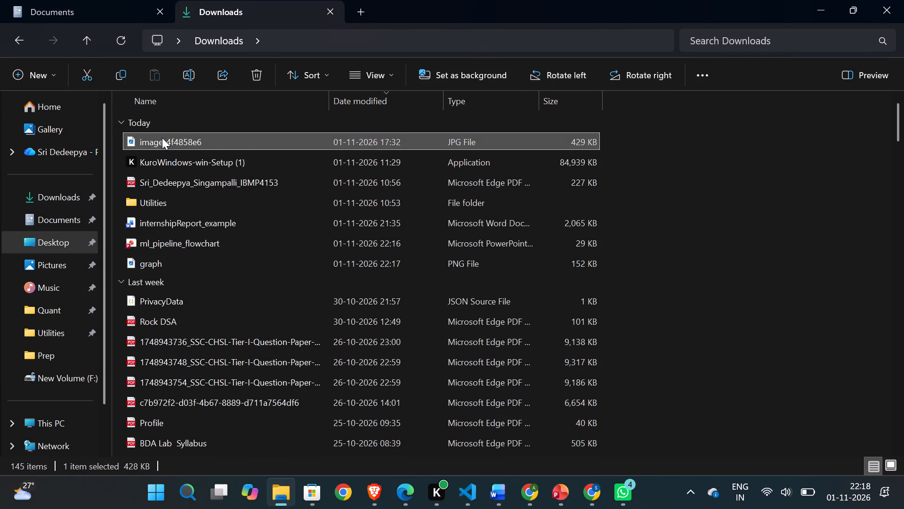
{"action": "left_click_drag", "start_coordinate": [134, 34], "coordinate": [129, 35]}
{"action": "left_click", "coordinate": [129, 35]}
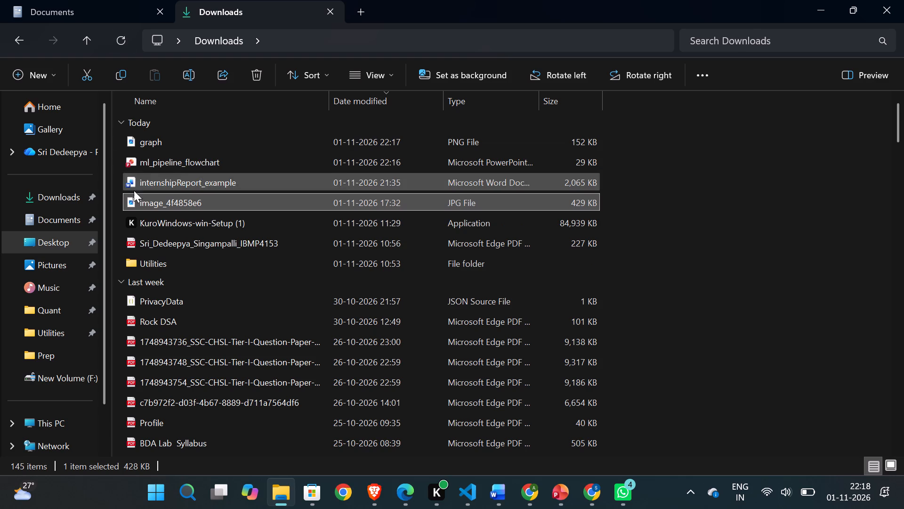
{"action": "scroll", "coordinate": [185, 232], "scroll_direction": "up", "scroll_amount": 1}
{"action": "left_click", "coordinate": [165, 135]}
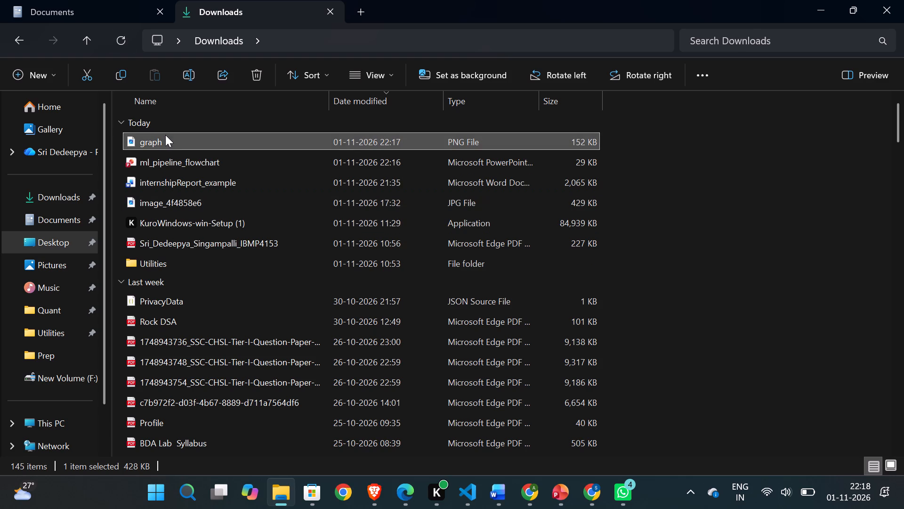
{"action": "left_click", "coordinate": [115, 70]}
Switch to Presentation1 in PowerPoint and paste the copied flowchart image into the empty SmartArt frame on the Approach overview slide.
{"action": "left_click", "coordinate": [555, 480]}
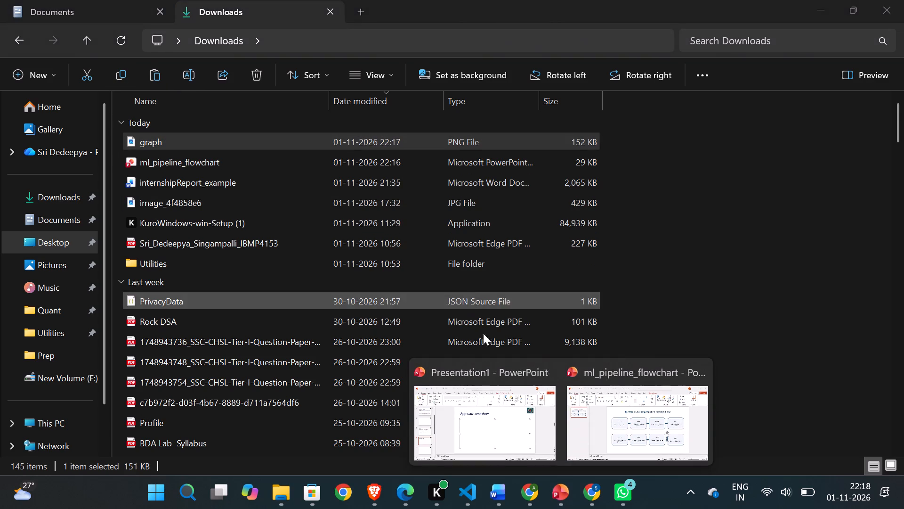
{"action": "left_click", "coordinate": [525, 423]}
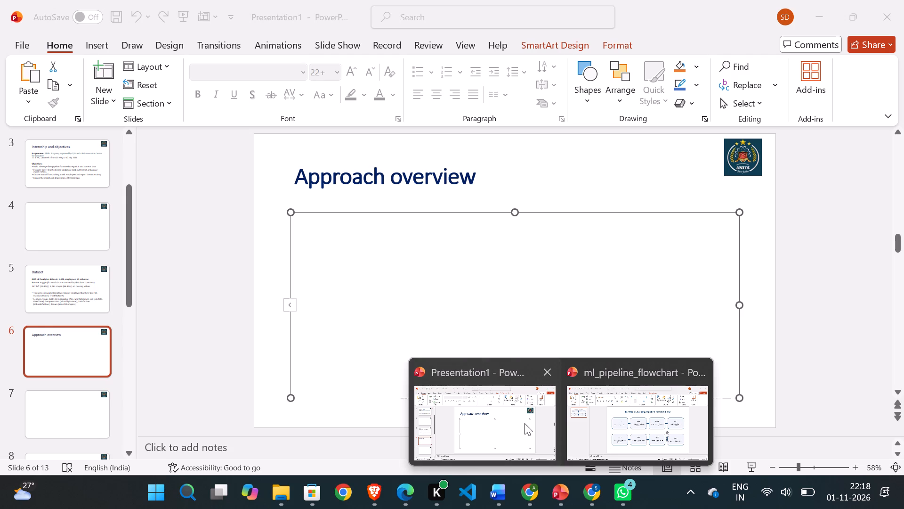
{"action": "left_click", "coordinate": [417, 266]}
{"action": "key", "text": "ctrl+v"}
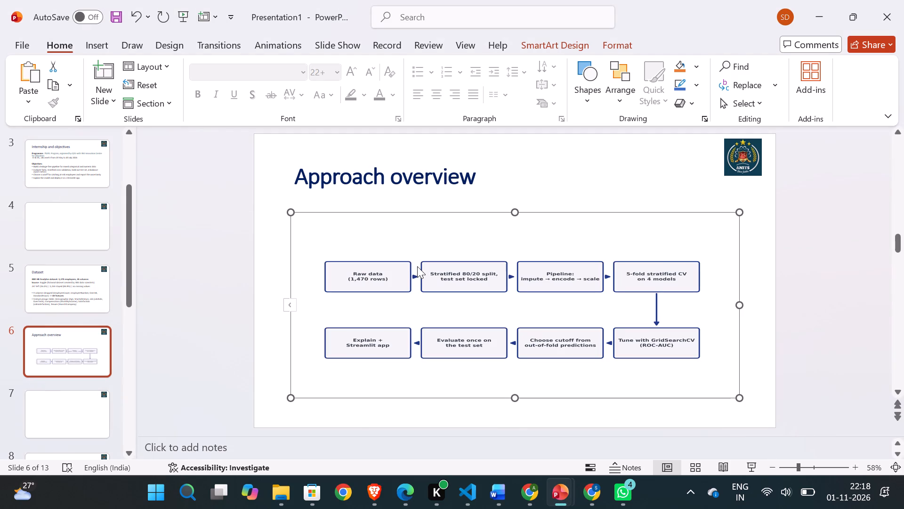
{"action": "left_click", "coordinate": [417, 266]}
{"action": "left_click", "coordinate": [662, 351]}
Enlarge the flowchart frame on the Approach overview slide to slightly wider than the slide, with its top edge just below the title.
{"action": "left_click_drag", "start_coordinate": [738, 398], "coordinate": [775, 410]}
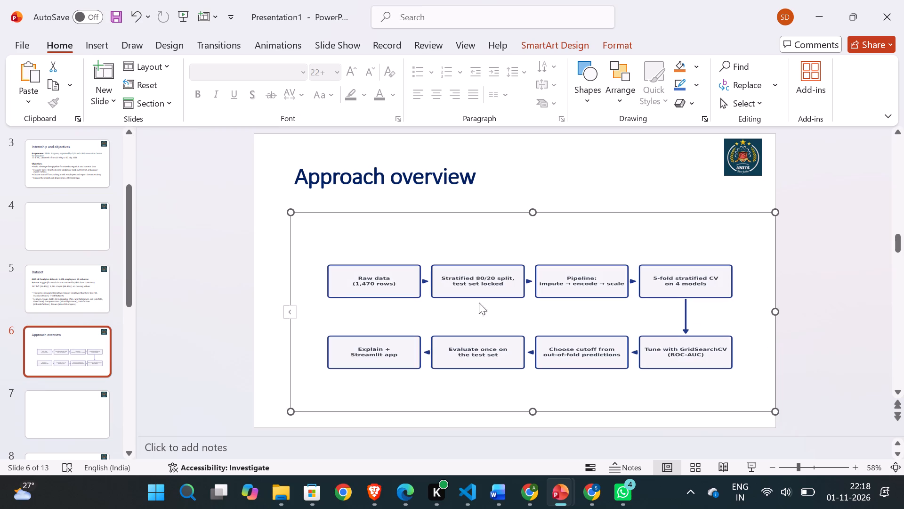
{"action": "left_click_drag", "start_coordinate": [290, 213], "coordinate": [249, 199]}
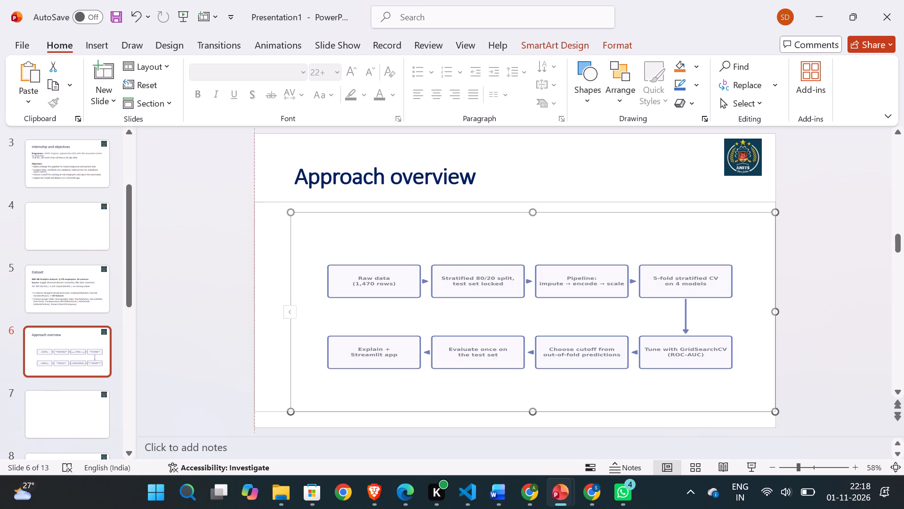
{"action": "left_click_drag", "start_coordinate": [249, 199], "coordinate": [217, 189]}
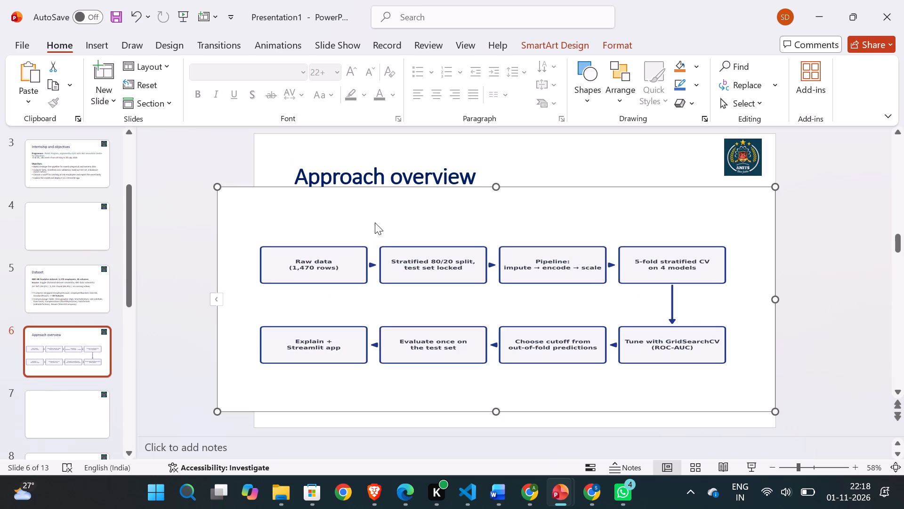
{"action": "left_click", "coordinate": [390, 213]}
{"action": "left_click", "coordinate": [471, 217]}
{"action": "left_click", "coordinate": [471, 217]}
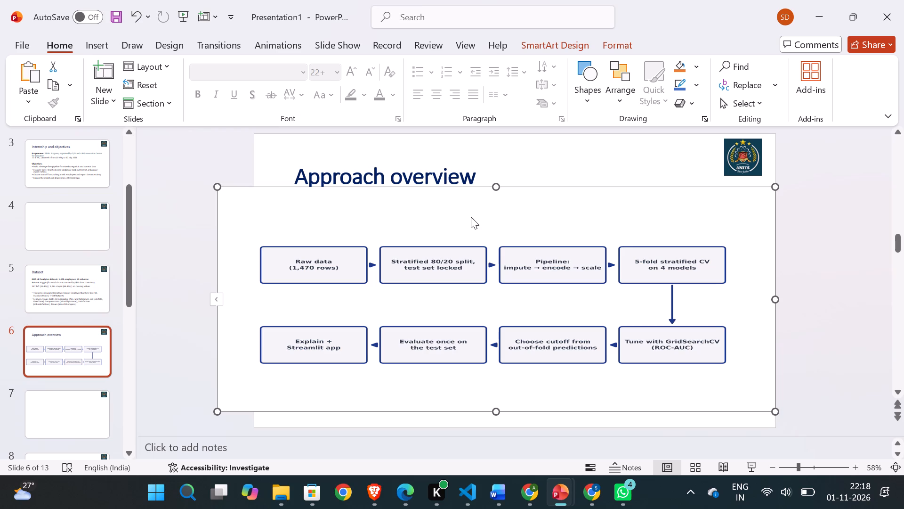
{"action": "left_click", "coordinate": [466, 226]}
{"action": "left_click", "coordinate": [499, 184]}
{"action": "left_click_drag", "start_coordinate": [498, 187], "coordinate": [495, 214]}
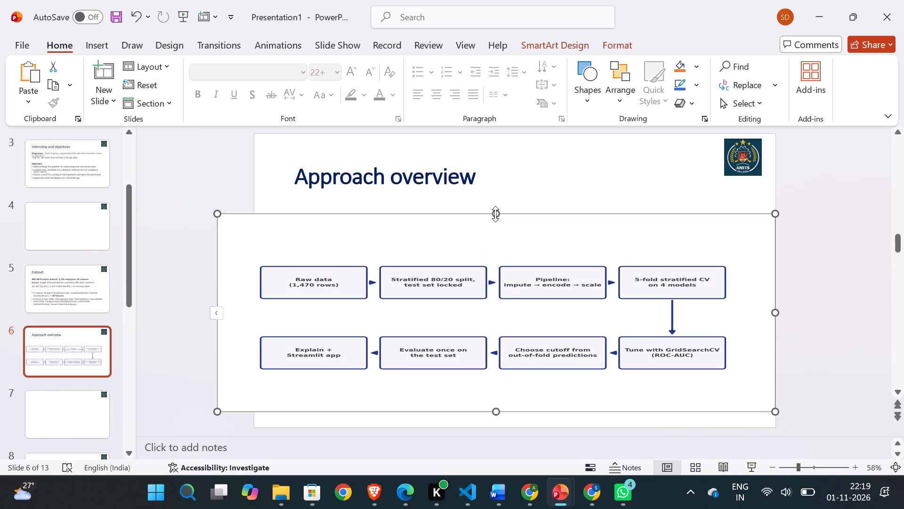
{"action": "left_click_drag", "start_coordinate": [493, 215], "coordinate": [495, 191]}
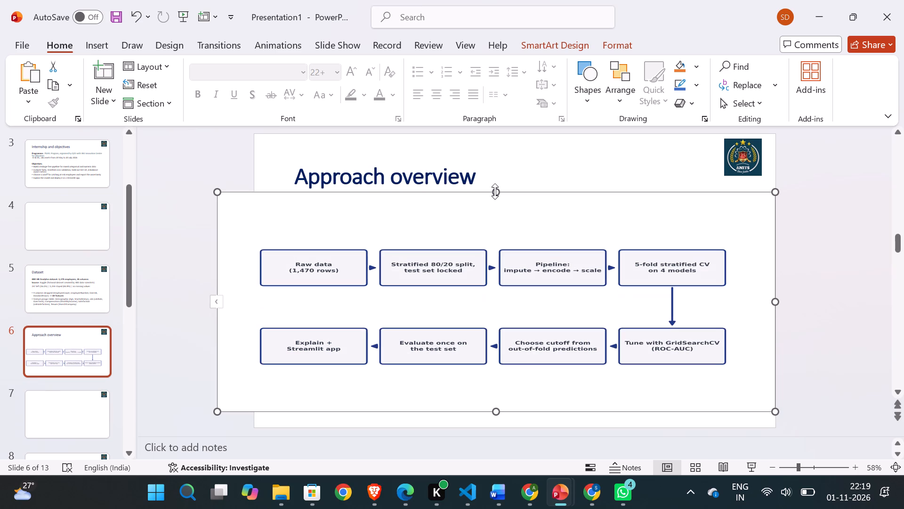
{"action": "left_click", "coordinate": [473, 215]}
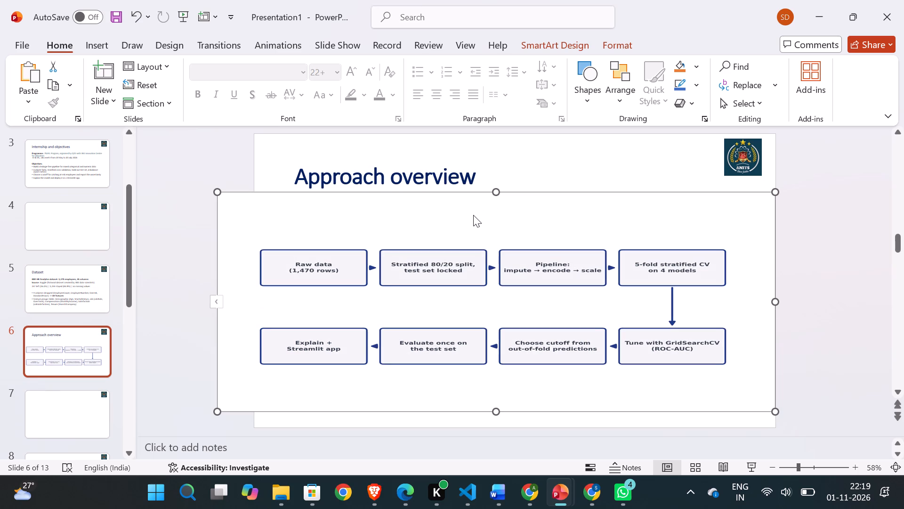
{"action": "left_click", "coordinate": [473, 215]}
{"action": "left_click", "coordinate": [574, 146]}
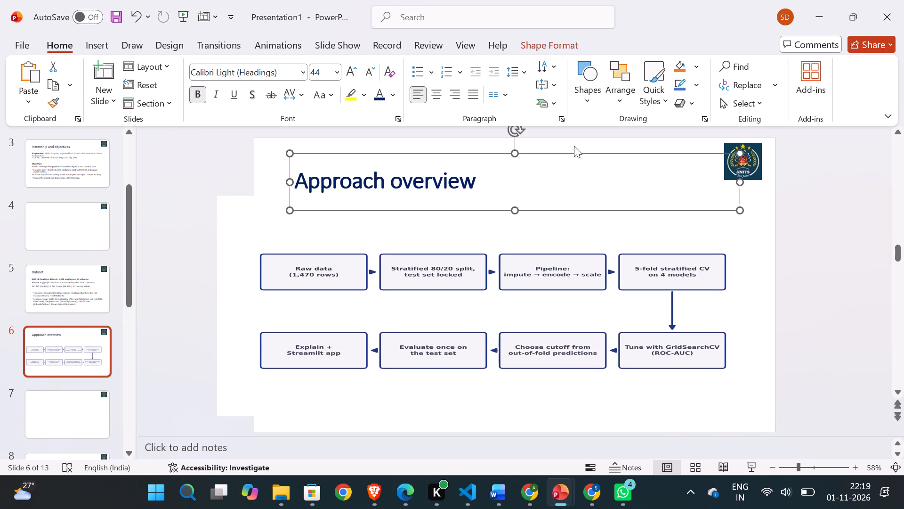
{"action": "left_click", "coordinate": [252, 457]}
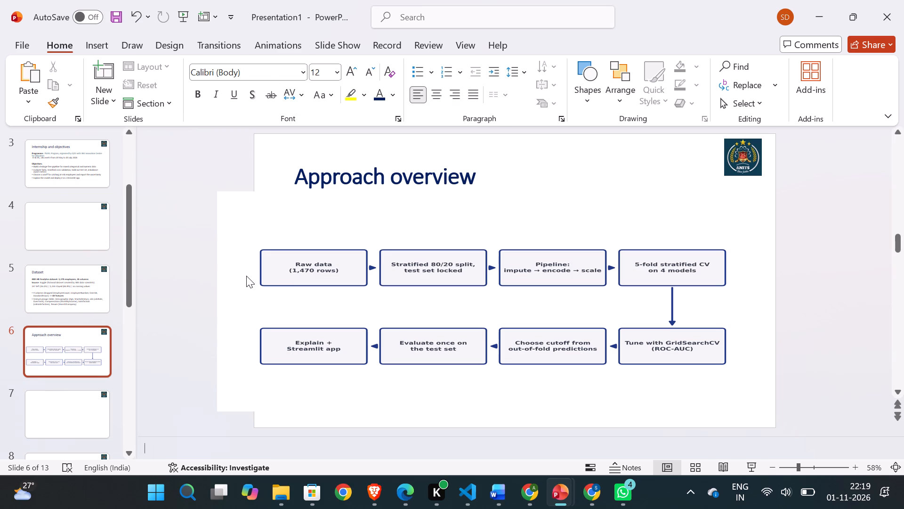
Preview the slide show from the first slide through the Approach overview slide, then exit it.
{"action": "left_click", "coordinate": [193, 17]}
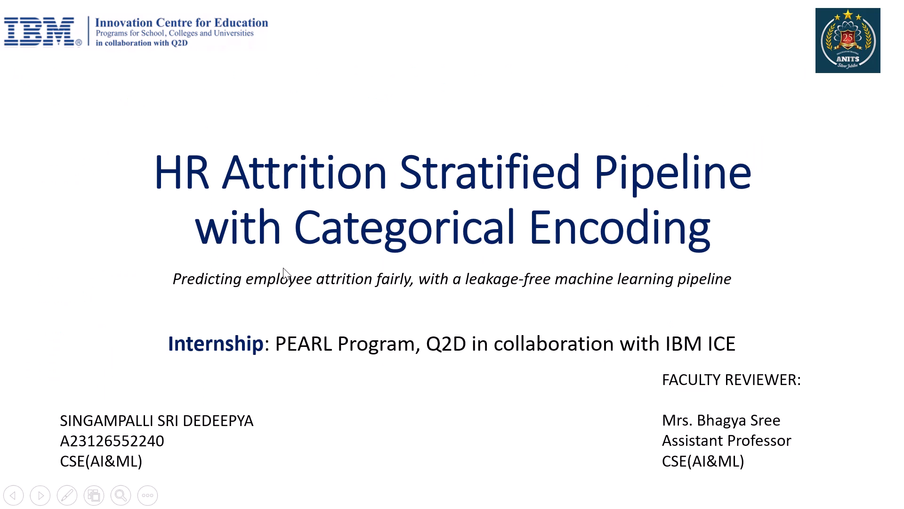
{"action": "key", "text": "Right"}
{"action": "key", "text": "Right"}
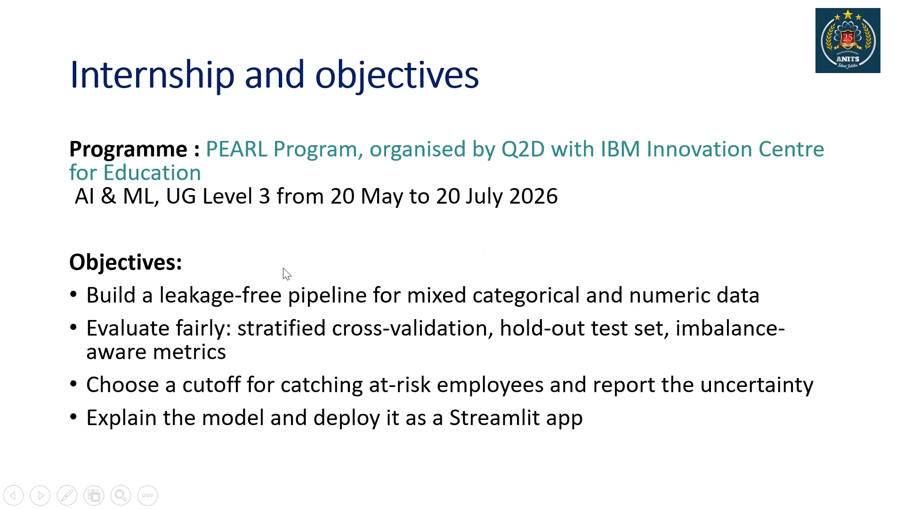
{"action": "key", "text": "Right"}
{"action": "key", "text": "Right"}
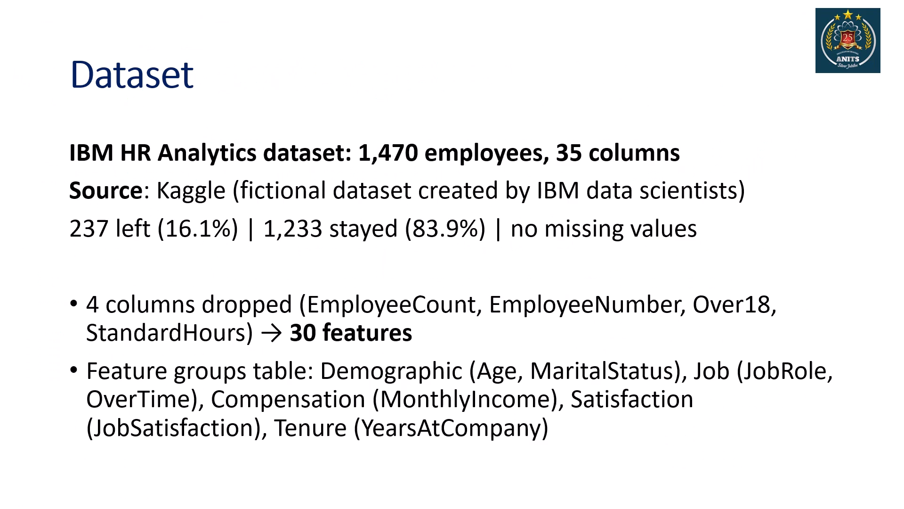
{"action": "key", "text": "Right"}
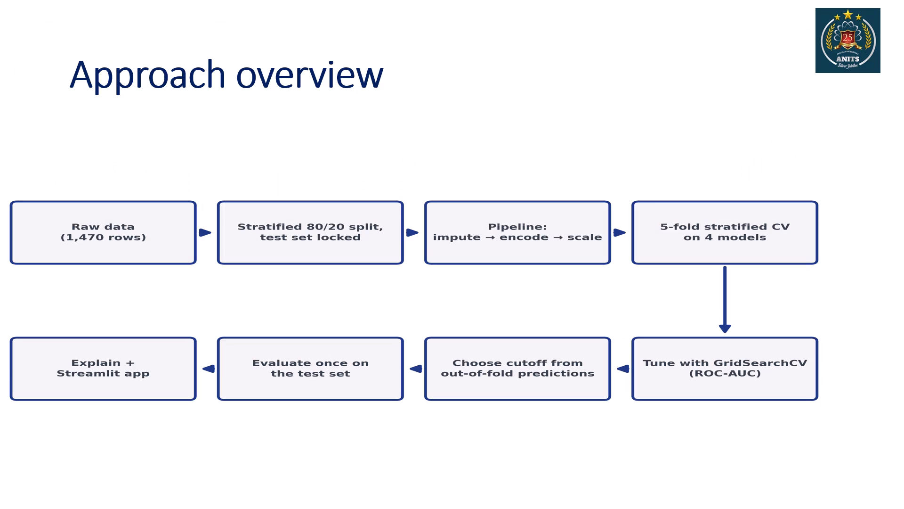
{"action": "key", "text": "Escape"}
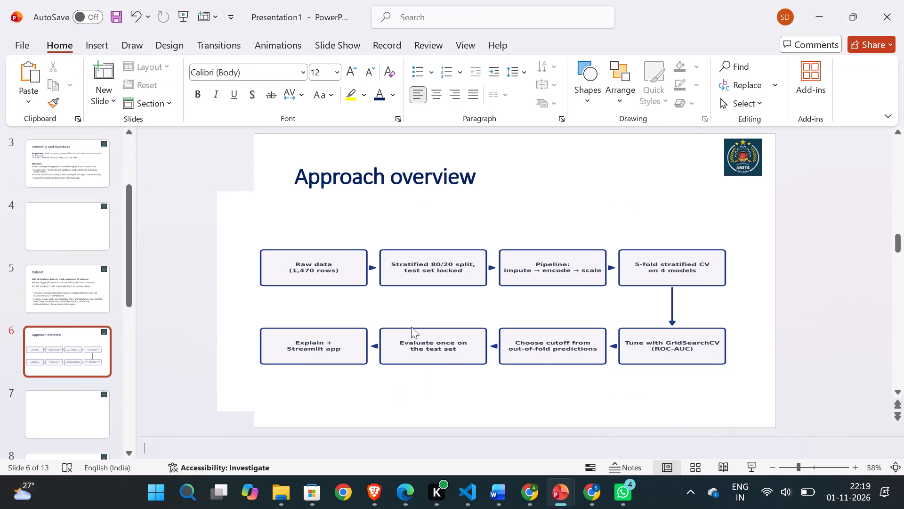
Shift the flowchart frame slightly rightwards so its boxes sit roughly centred on the Approach overview slide.
{"action": "left_click", "coordinate": [408, 308]}
{"action": "left_click", "coordinate": [408, 308]}
{"action": "left_click", "coordinate": [408, 308]}
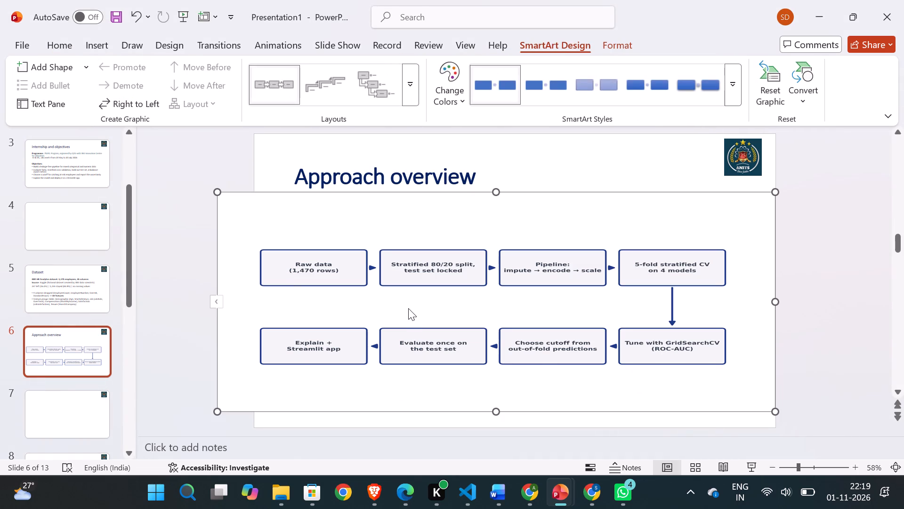
{"action": "left_click", "coordinate": [409, 313]}
{"action": "left_click_drag", "start_coordinate": [510, 193], "coordinate": [527, 195]}
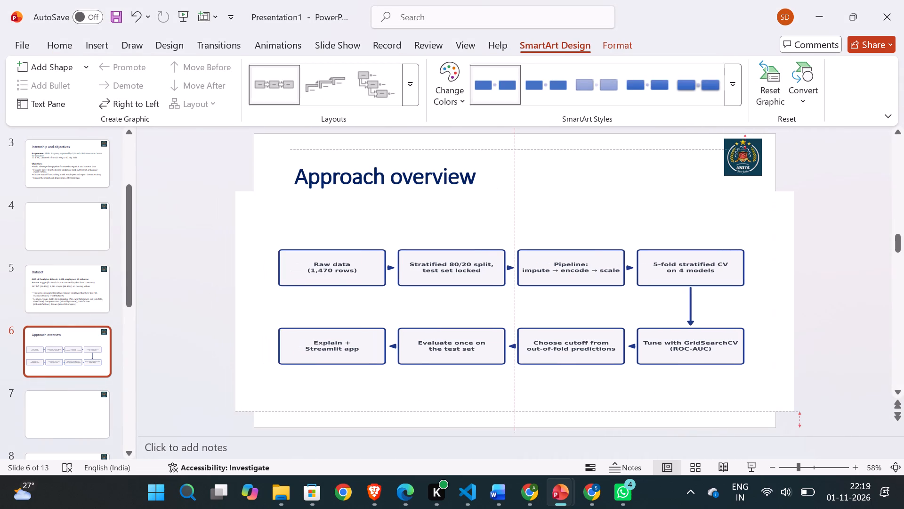
{"action": "left_click_drag", "start_coordinate": [527, 195], "coordinate": [525, 195]}
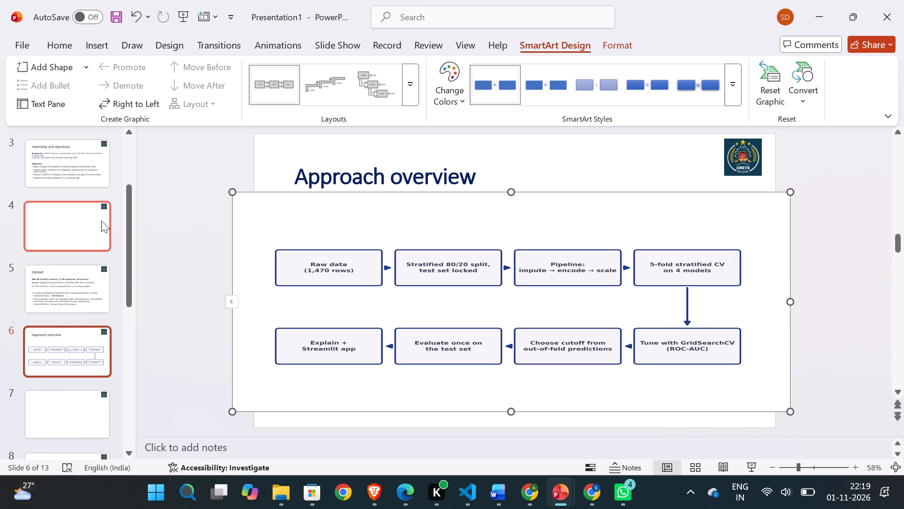
Reorder the slides so that Dataset is slide 4 and Approach overview is slide 5, ahead of the blank slides.
{"action": "left_click_drag", "start_coordinate": [72, 278], "coordinate": [79, 221]}
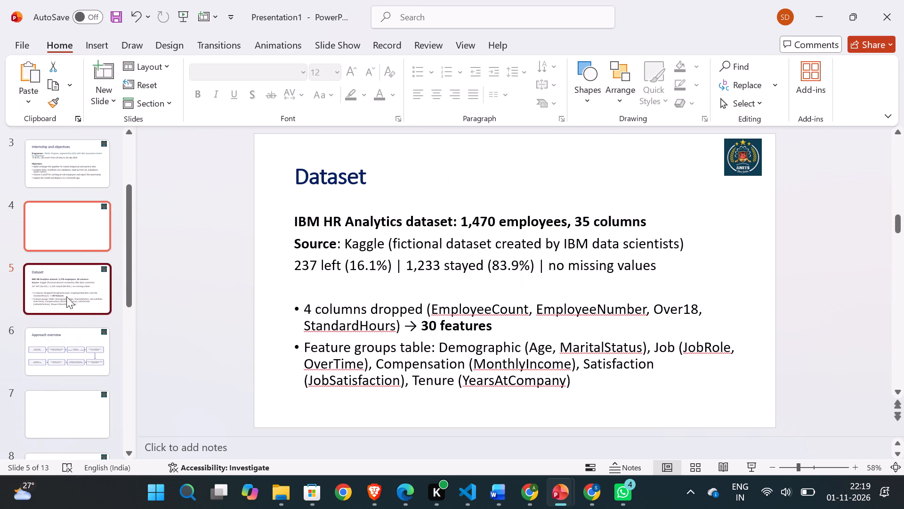
{"action": "left_click_drag", "start_coordinate": [63, 297], "coordinate": [66, 220]}
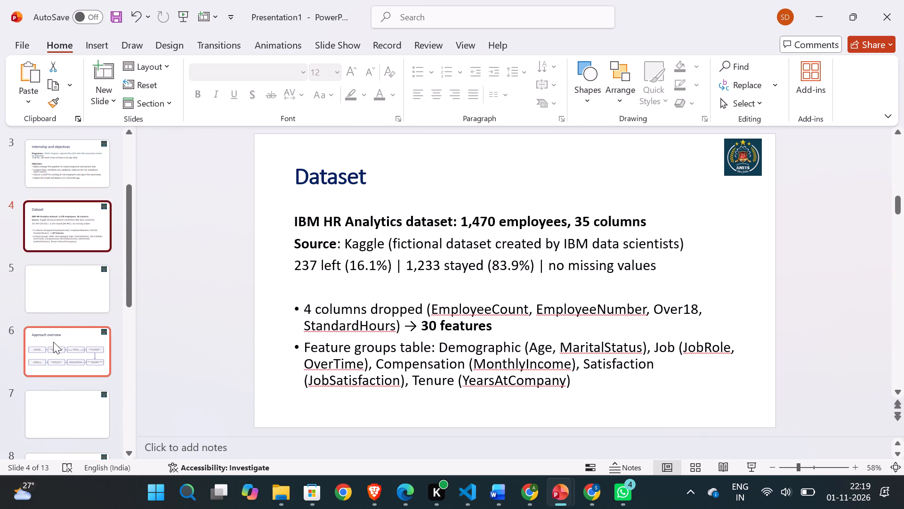
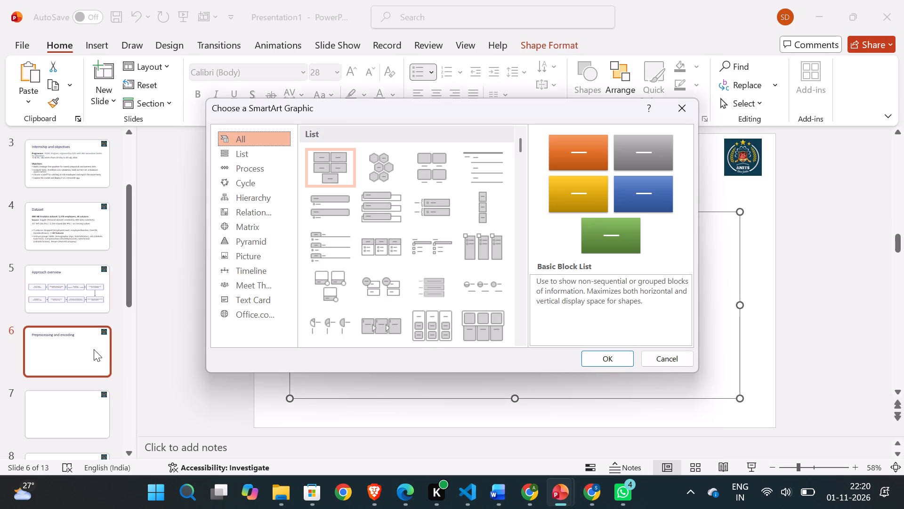
{"action": "left_click", "coordinate": [680, 115]}
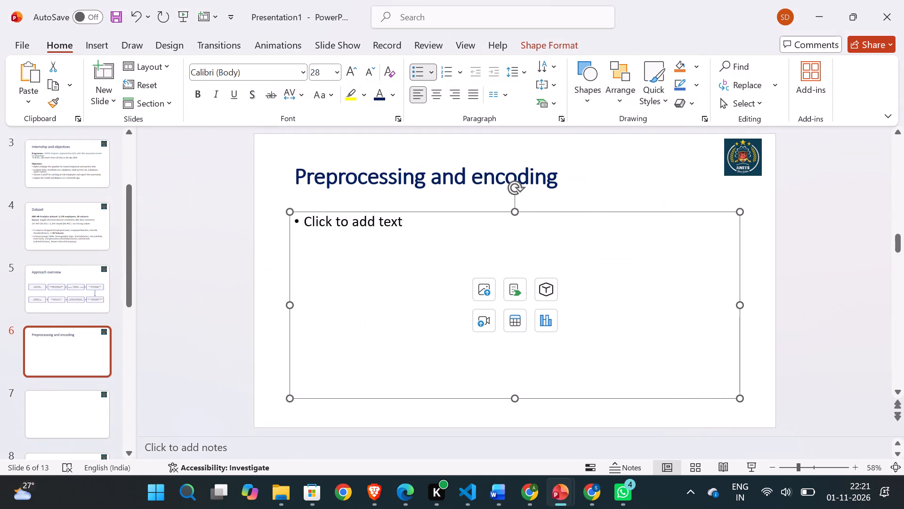
{"action": "left_click", "coordinate": [483, 253]}
{"action": "key", "text": "ctrl+v"}
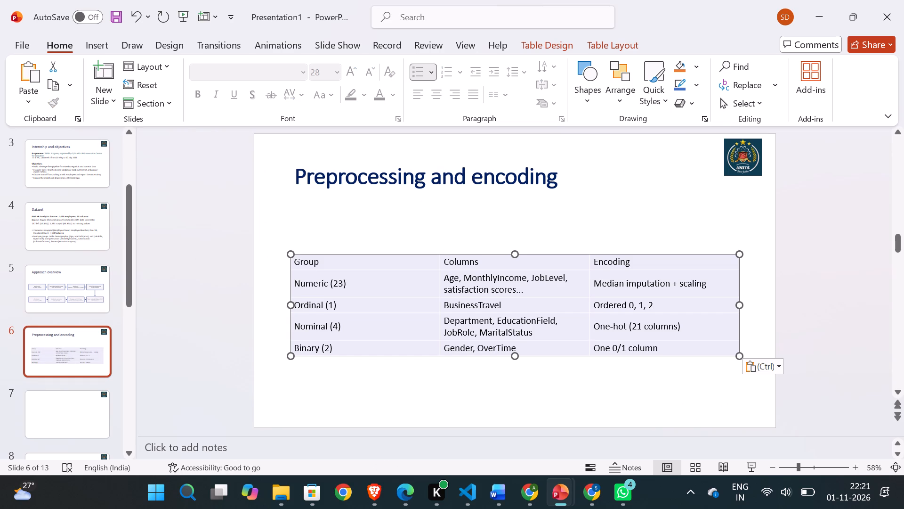
Stretch the pasted table upward from its top edge, making the header row taller.
{"action": "left_click_drag", "start_coordinate": [535, 258], "coordinate": [515, 215]}
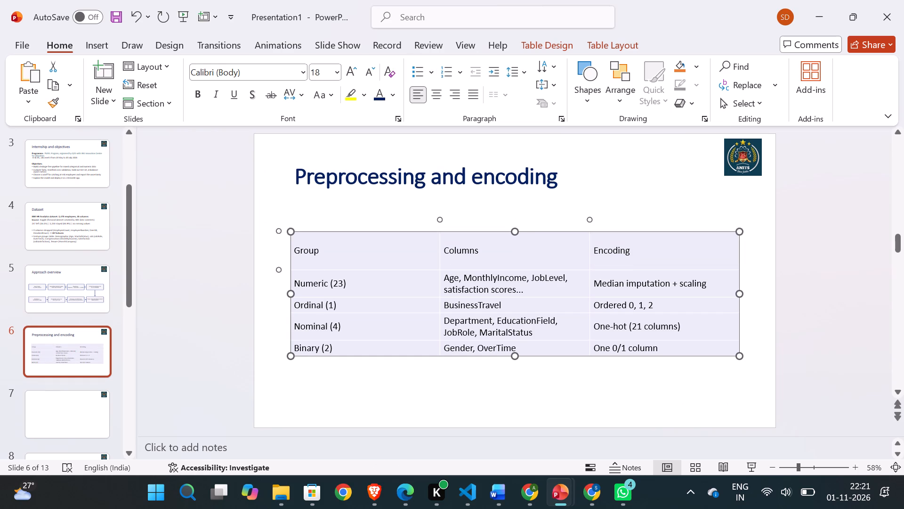
{"action": "left_click", "coordinate": [541, 254]}
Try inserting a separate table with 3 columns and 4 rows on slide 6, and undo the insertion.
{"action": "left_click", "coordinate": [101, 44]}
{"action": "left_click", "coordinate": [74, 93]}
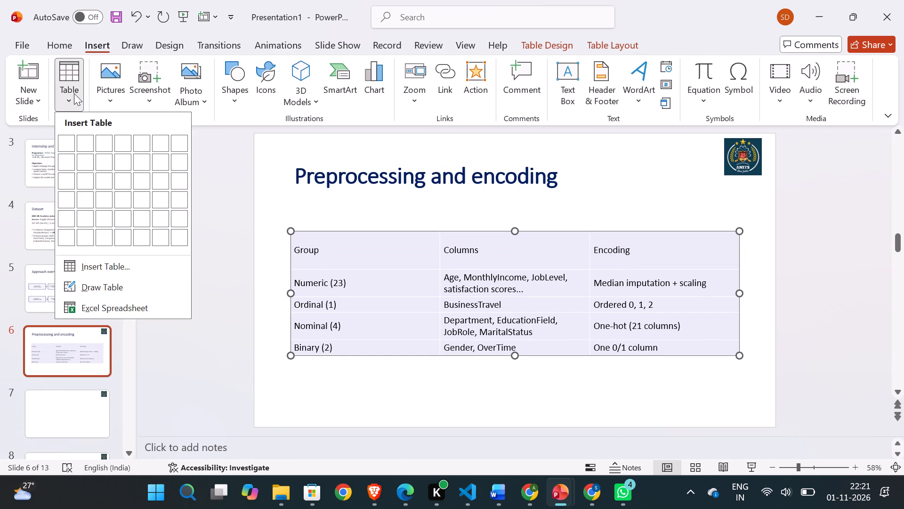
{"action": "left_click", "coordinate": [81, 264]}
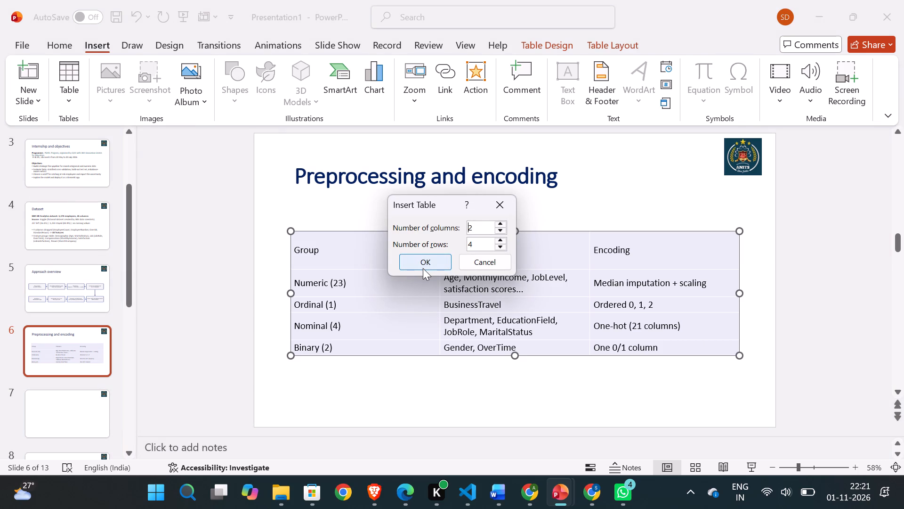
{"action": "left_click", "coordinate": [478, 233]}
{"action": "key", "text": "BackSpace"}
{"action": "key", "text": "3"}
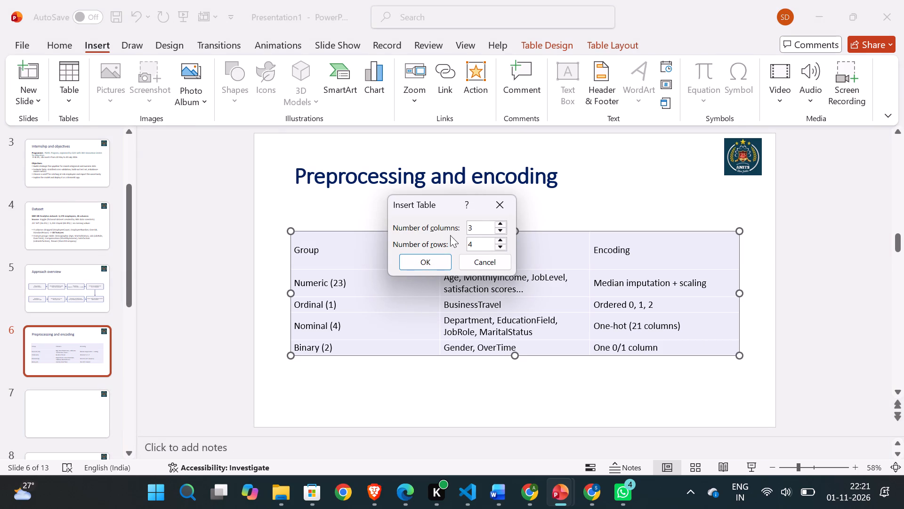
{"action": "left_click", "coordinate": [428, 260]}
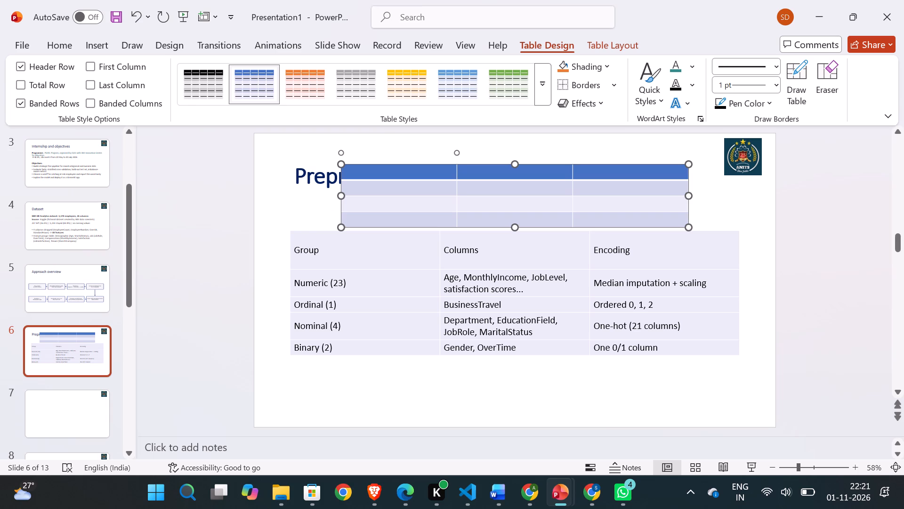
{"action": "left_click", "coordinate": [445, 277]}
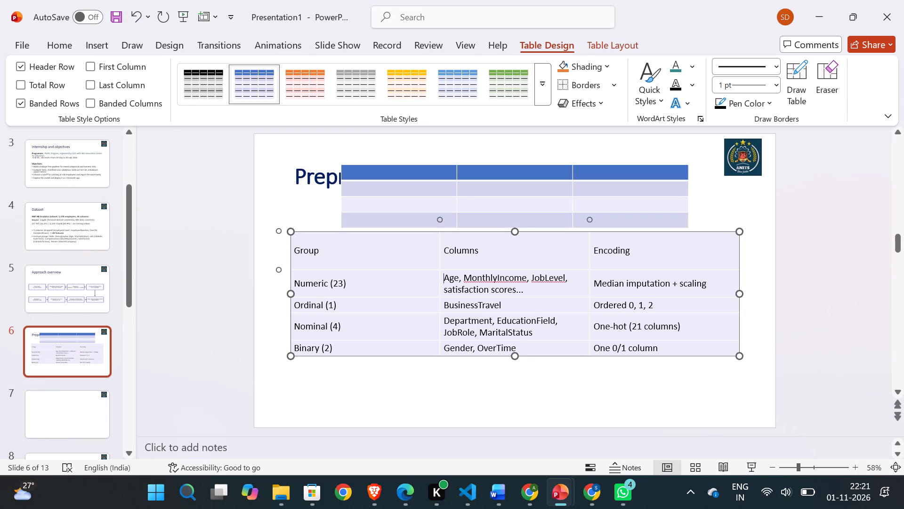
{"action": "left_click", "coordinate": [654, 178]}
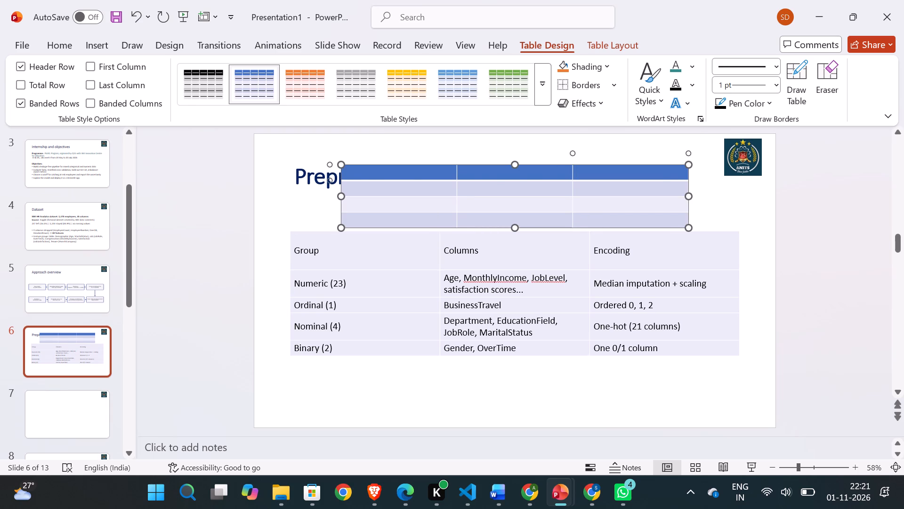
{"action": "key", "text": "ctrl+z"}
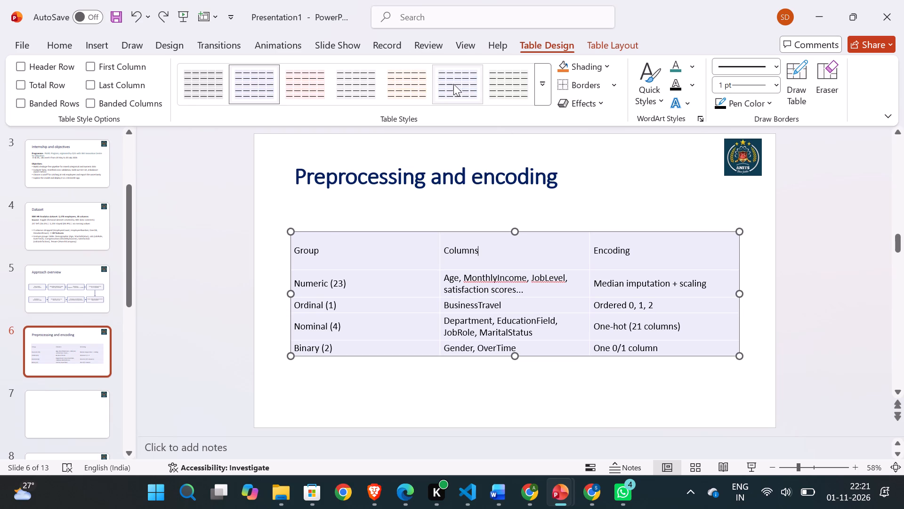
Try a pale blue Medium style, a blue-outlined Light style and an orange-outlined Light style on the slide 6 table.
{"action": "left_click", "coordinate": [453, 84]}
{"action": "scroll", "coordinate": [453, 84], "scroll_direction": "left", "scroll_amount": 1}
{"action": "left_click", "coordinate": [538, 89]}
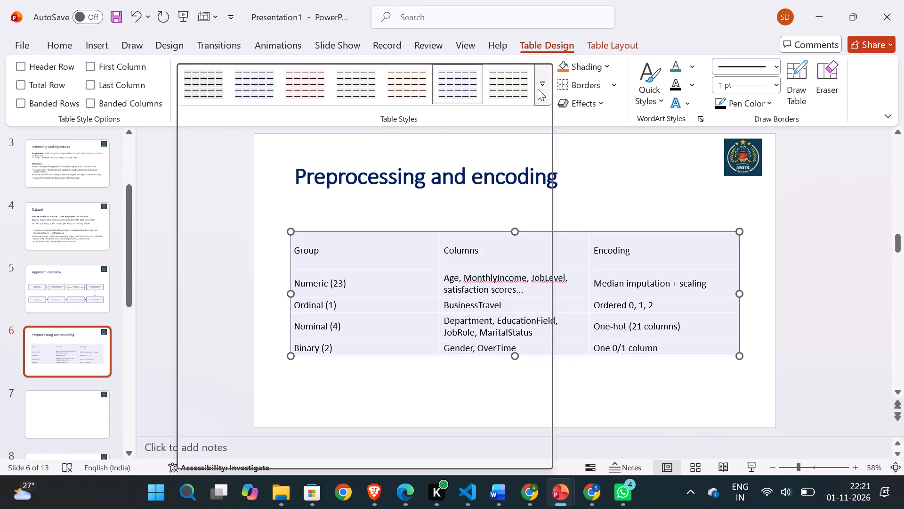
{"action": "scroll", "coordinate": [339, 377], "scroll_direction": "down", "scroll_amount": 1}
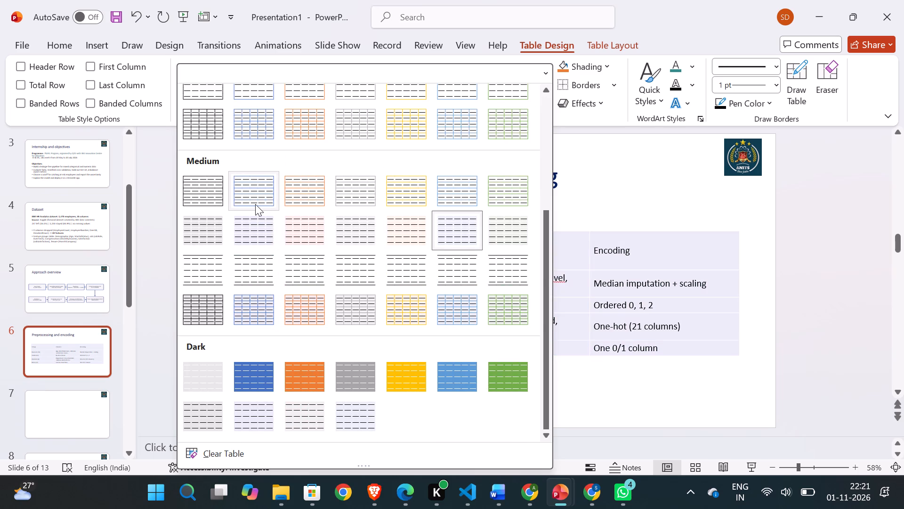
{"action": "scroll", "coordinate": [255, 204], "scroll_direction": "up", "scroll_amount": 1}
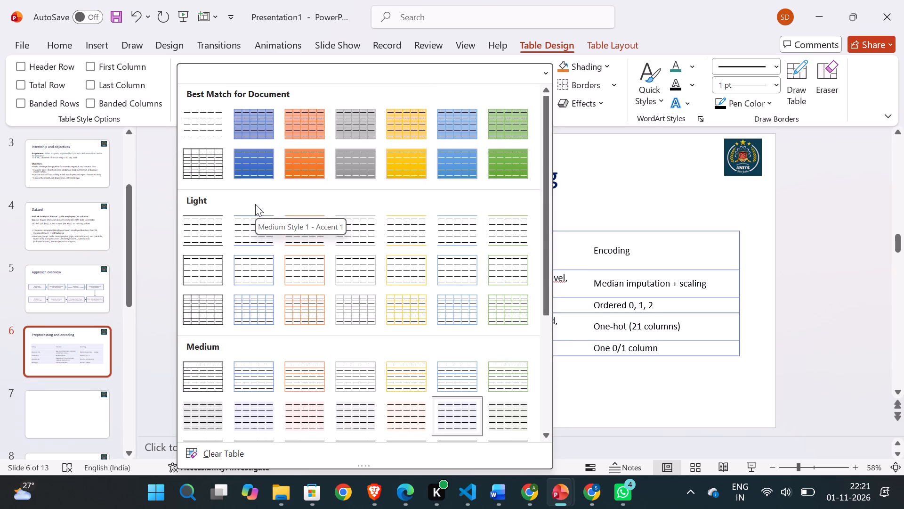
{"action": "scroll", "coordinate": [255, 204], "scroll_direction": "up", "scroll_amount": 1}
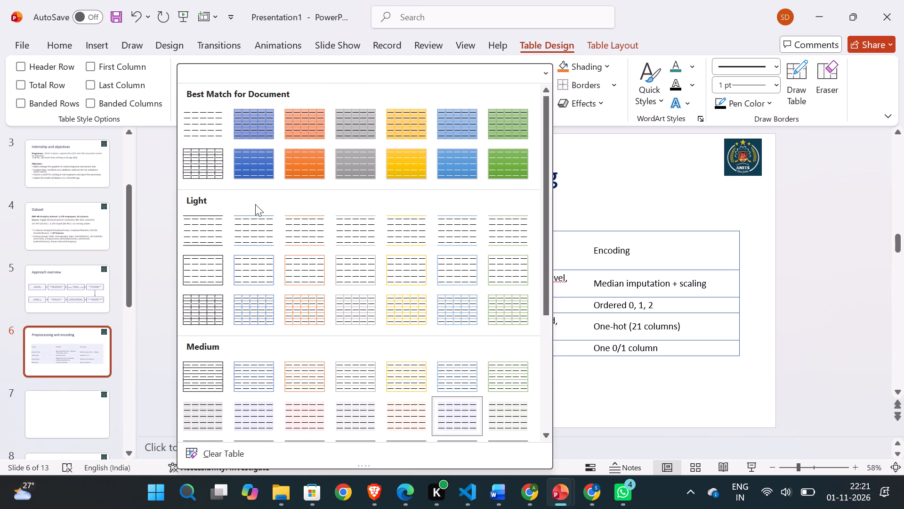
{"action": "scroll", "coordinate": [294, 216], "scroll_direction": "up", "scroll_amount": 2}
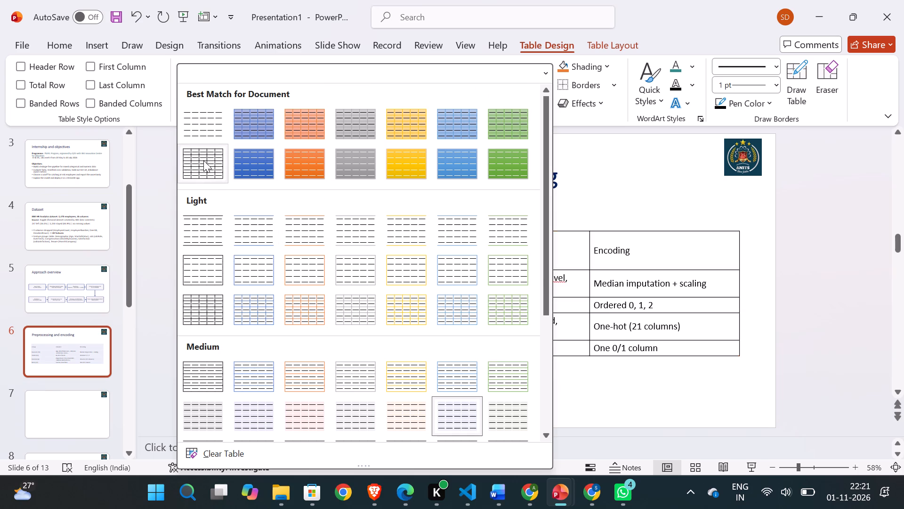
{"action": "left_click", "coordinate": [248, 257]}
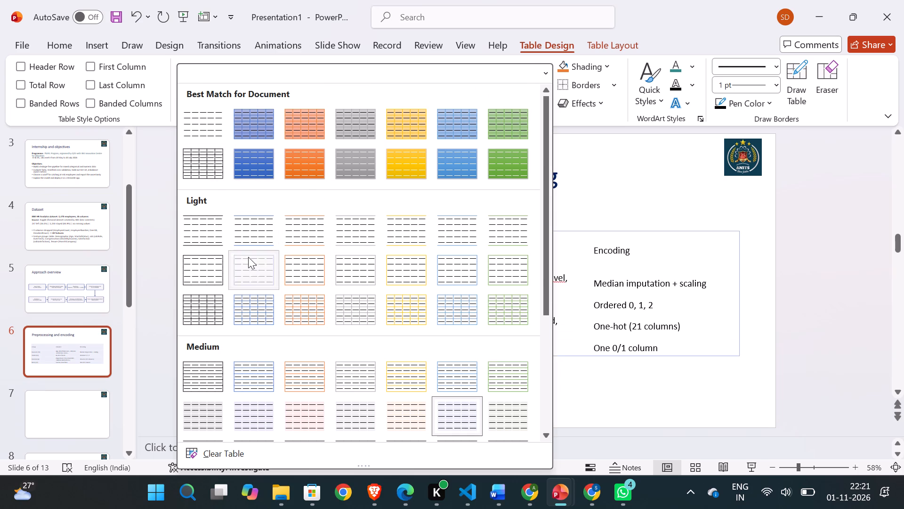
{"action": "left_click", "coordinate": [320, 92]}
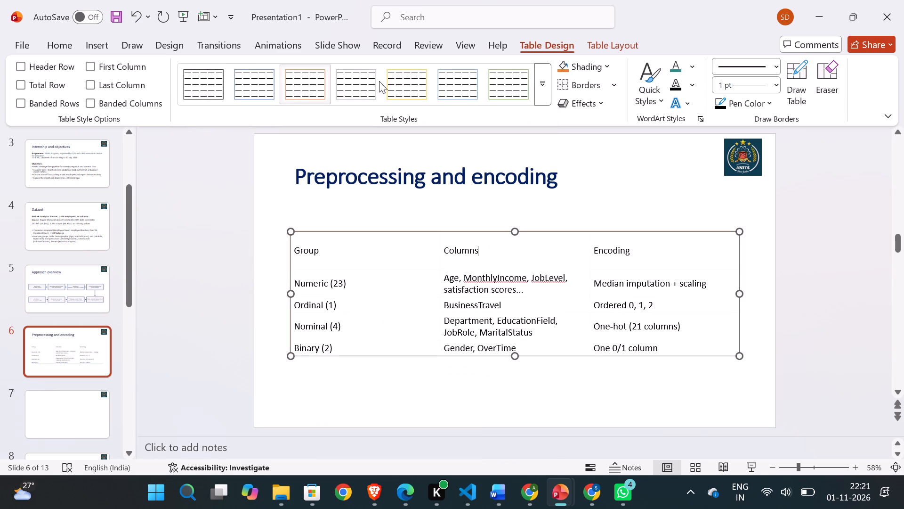
Apply the solid light blue table style with white text from the Best Match for Document group to the encoding table.
{"action": "left_click", "coordinate": [553, 79]}
{"action": "left_click", "coordinate": [549, 80]}
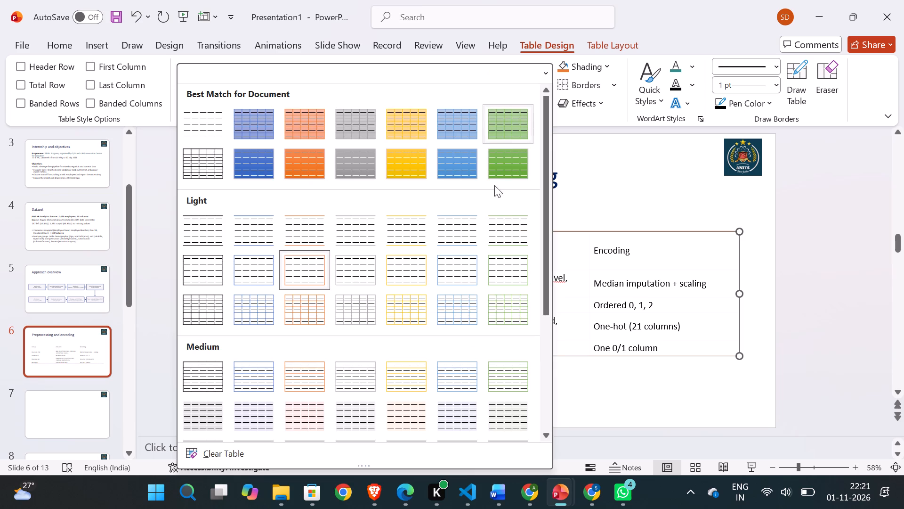
{"action": "left_click", "coordinate": [460, 163]}
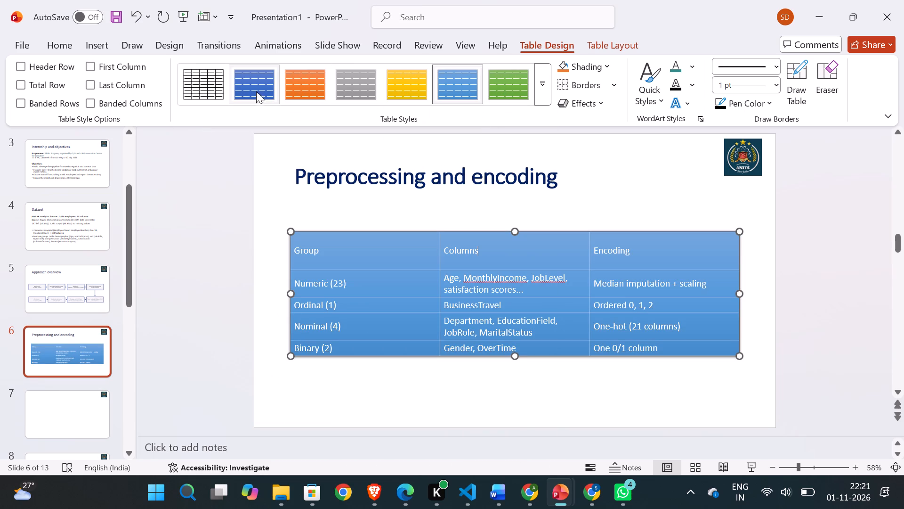
Open the full table style gallery again for the encoding table on slide 6.
{"action": "left_click", "coordinate": [540, 90]}
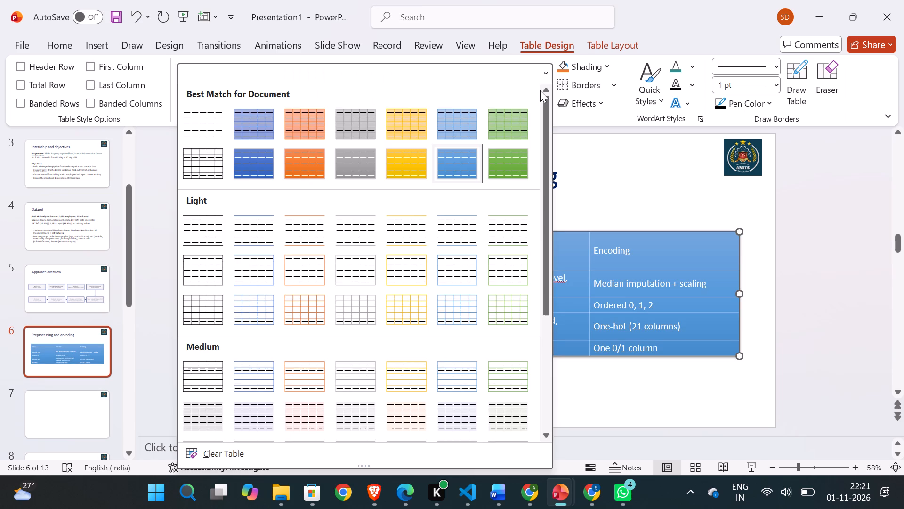
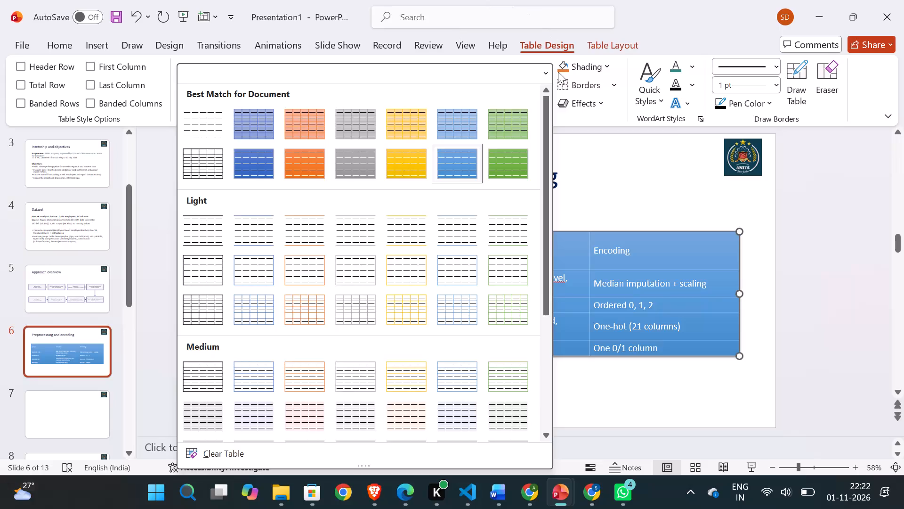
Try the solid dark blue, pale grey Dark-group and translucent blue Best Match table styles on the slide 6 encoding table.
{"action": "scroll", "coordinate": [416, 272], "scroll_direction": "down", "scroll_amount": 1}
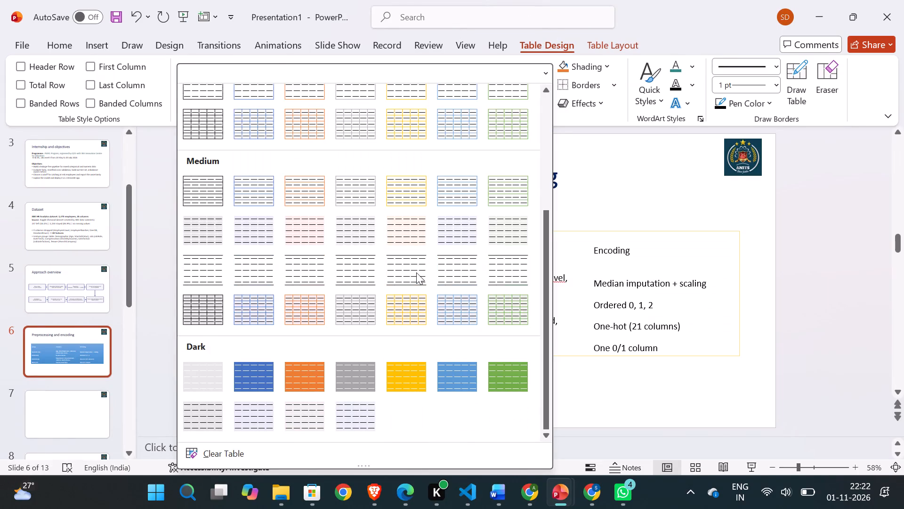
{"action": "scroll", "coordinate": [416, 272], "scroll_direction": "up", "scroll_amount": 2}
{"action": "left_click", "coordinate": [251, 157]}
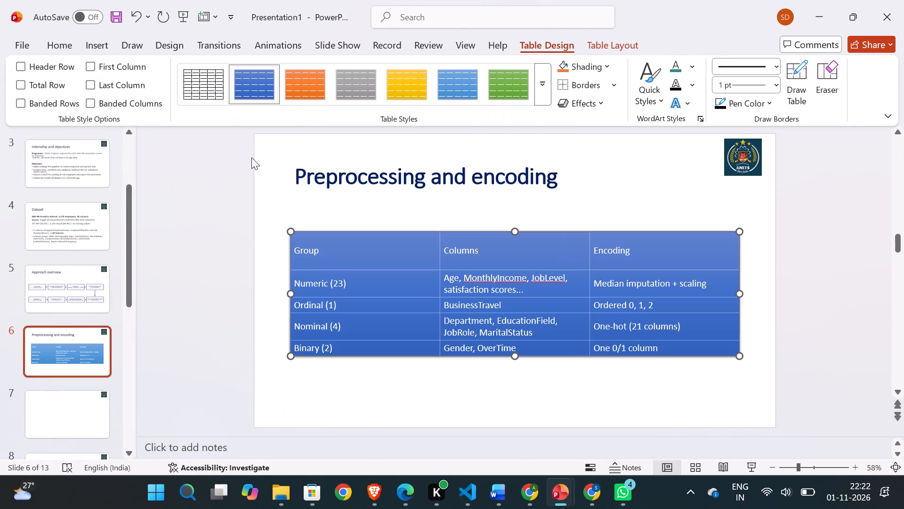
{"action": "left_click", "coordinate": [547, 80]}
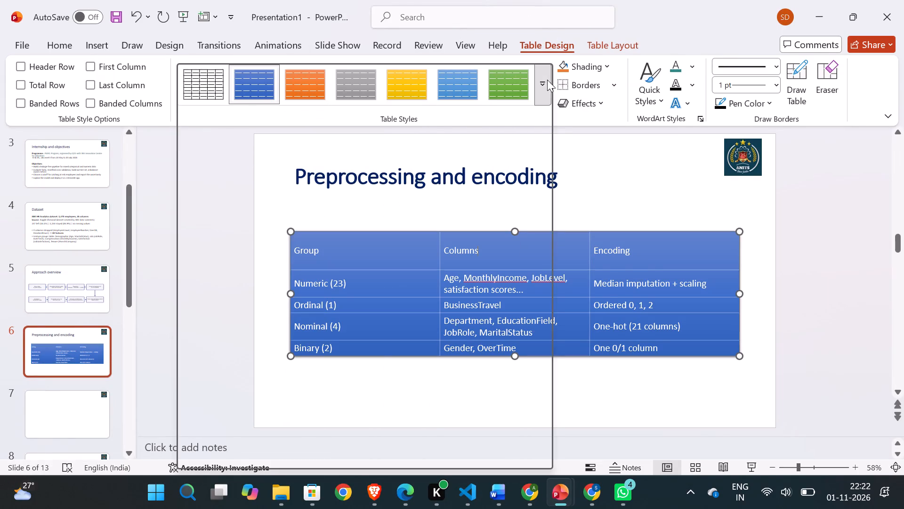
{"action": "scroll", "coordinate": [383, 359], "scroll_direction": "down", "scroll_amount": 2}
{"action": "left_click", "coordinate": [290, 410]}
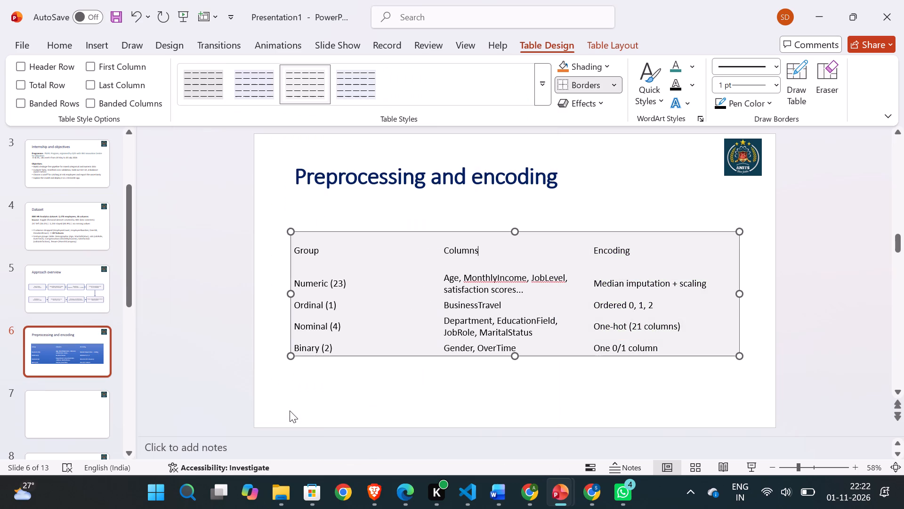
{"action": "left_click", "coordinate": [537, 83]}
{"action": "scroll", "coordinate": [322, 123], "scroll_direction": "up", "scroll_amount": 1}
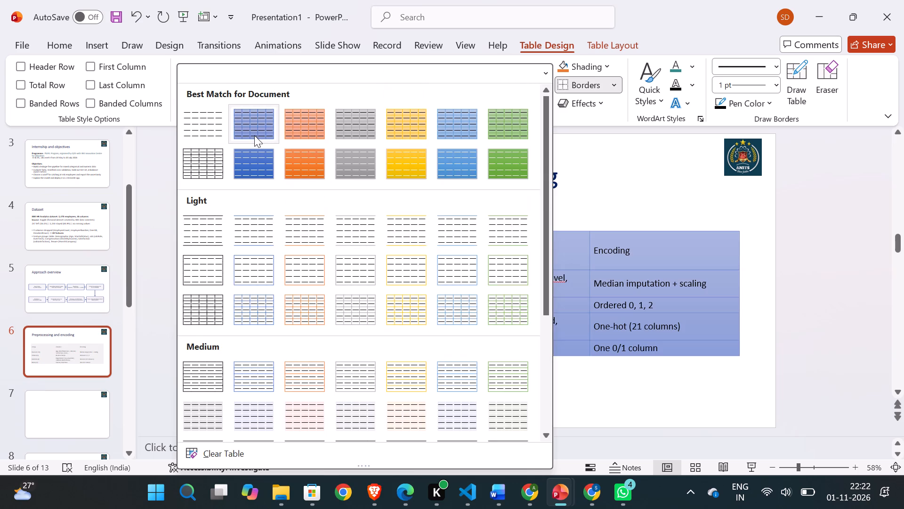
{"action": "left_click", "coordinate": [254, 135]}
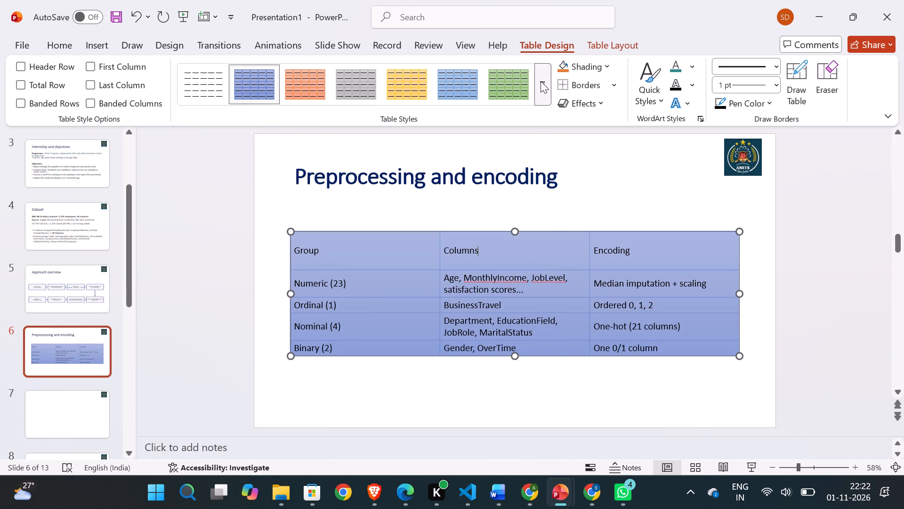
Apply the pale blue style in the second row, sixth column of the Medium group to the encoding table.
{"action": "left_click", "coordinate": [541, 81]}
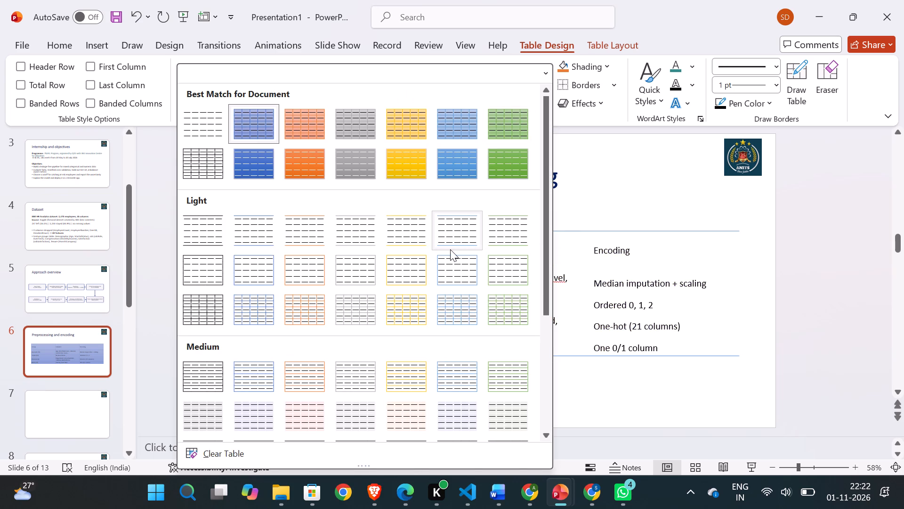
{"action": "scroll", "coordinate": [450, 249], "scroll_direction": "down", "scroll_amount": 2}
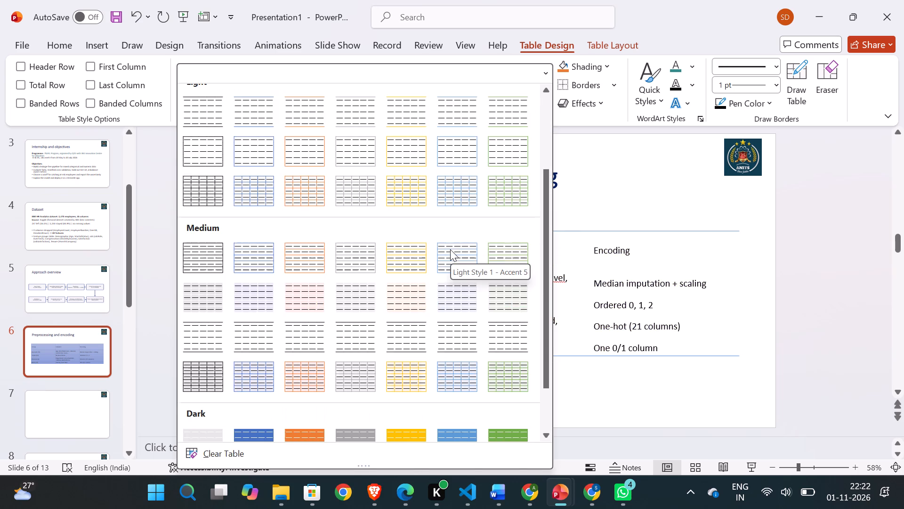
{"action": "scroll", "coordinate": [450, 249], "scroll_direction": "down", "scroll_amount": 1}
{"action": "scroll", "coordinate": [450, 249], "scroll_direction": "up", "scroll_amount": 1}
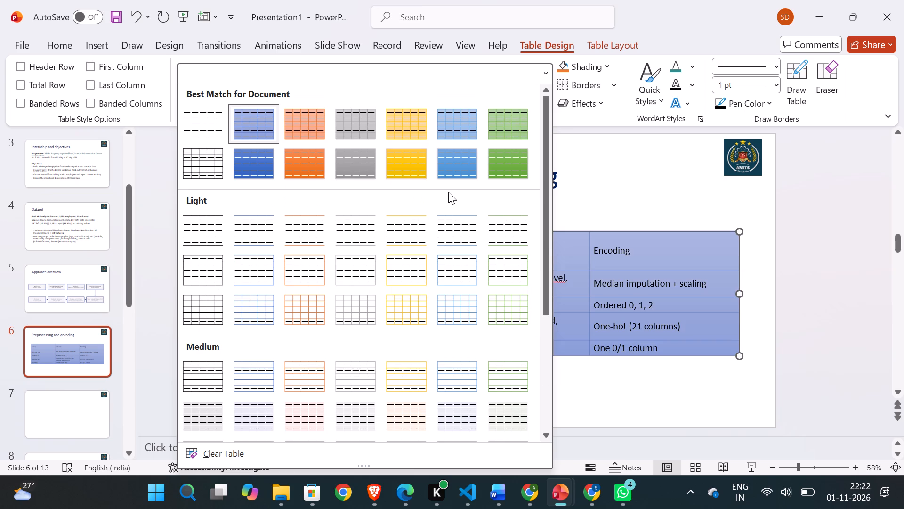
{"action": "scroll", "coordinate": [410, 176], "scroll_direction": "down", "scroll_amount": 1}
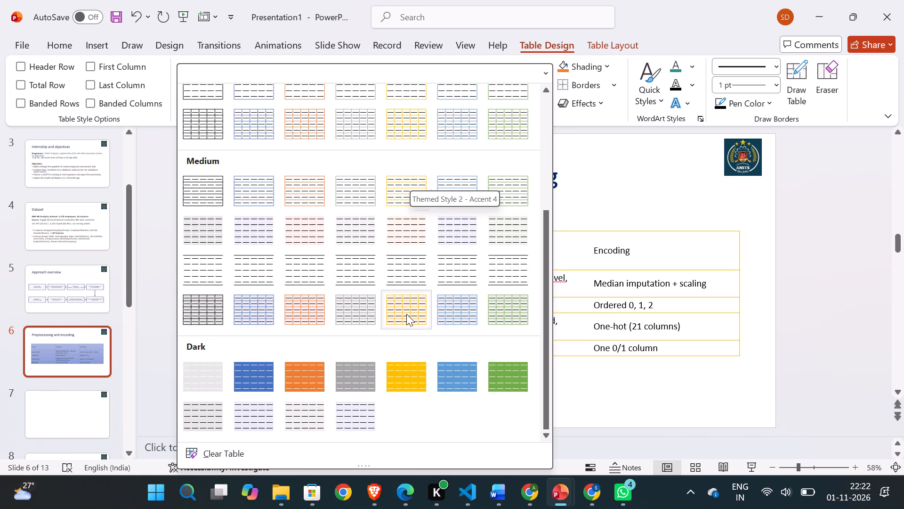
{"action": "scroll", "coordinate": [406, 314], "scroll_direction": "down", "scroll_amount": 1}
{"action": "scroll", "coordinate": [406, 314], "scroll_direction": "up", "scroll_amount": 1}
{"action": "scroll", "coordinate": [406, 314], "scroll_direction": "down", "scroll_amount": 1}
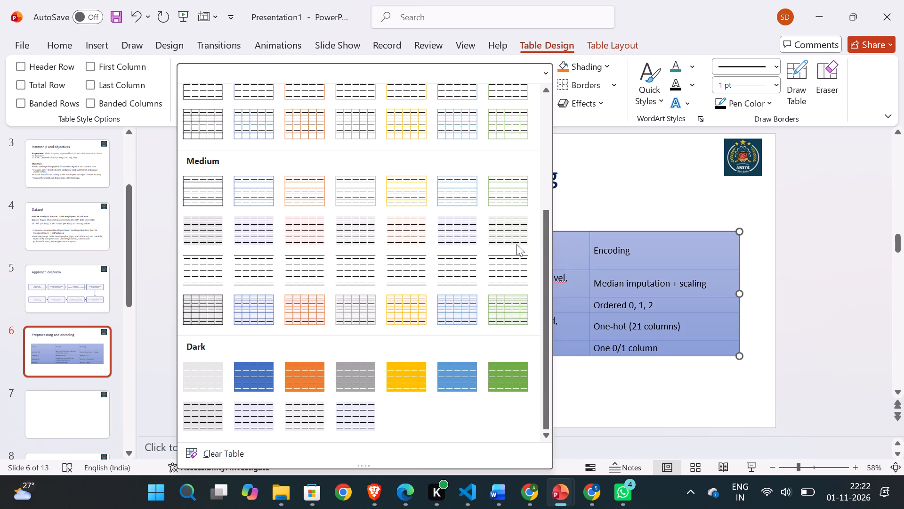
{"action": "left_click", "coordinate": [447, 227]}
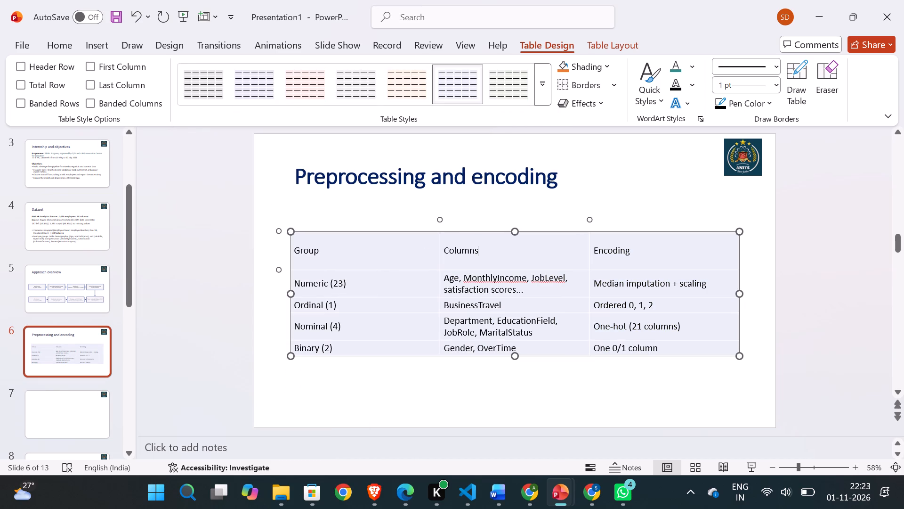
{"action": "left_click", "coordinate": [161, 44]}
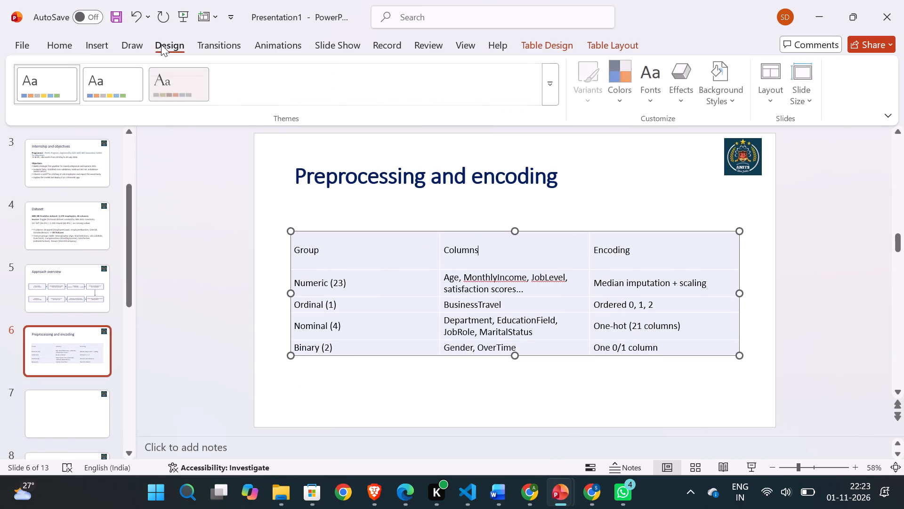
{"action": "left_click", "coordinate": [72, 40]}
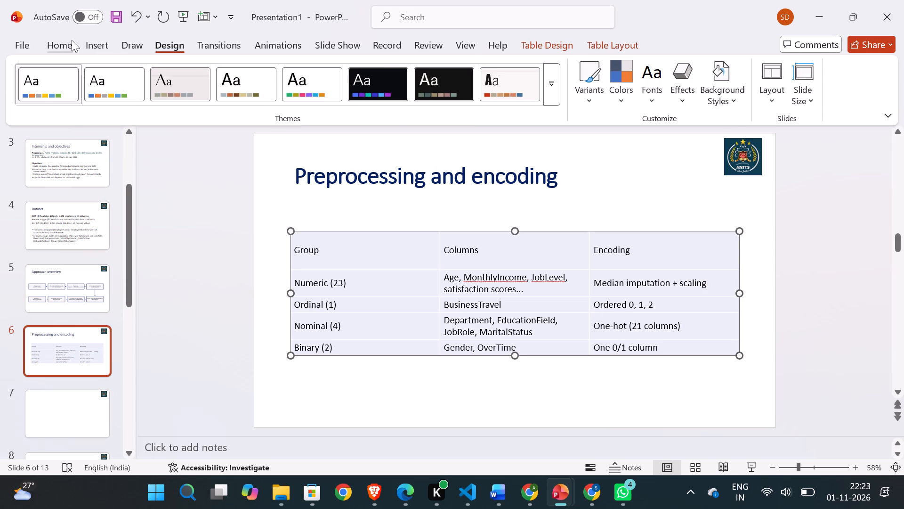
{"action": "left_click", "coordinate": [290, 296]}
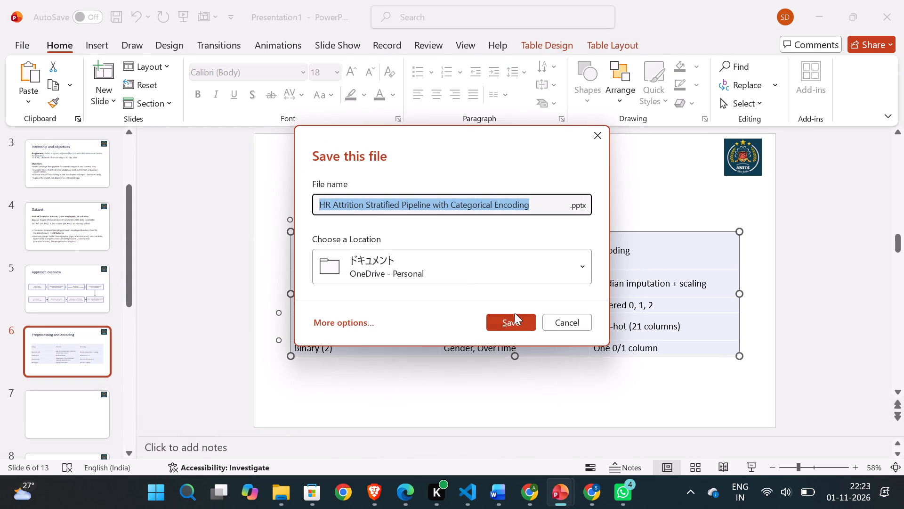
{"action": "left_click", "coordinate": [515, 320]}
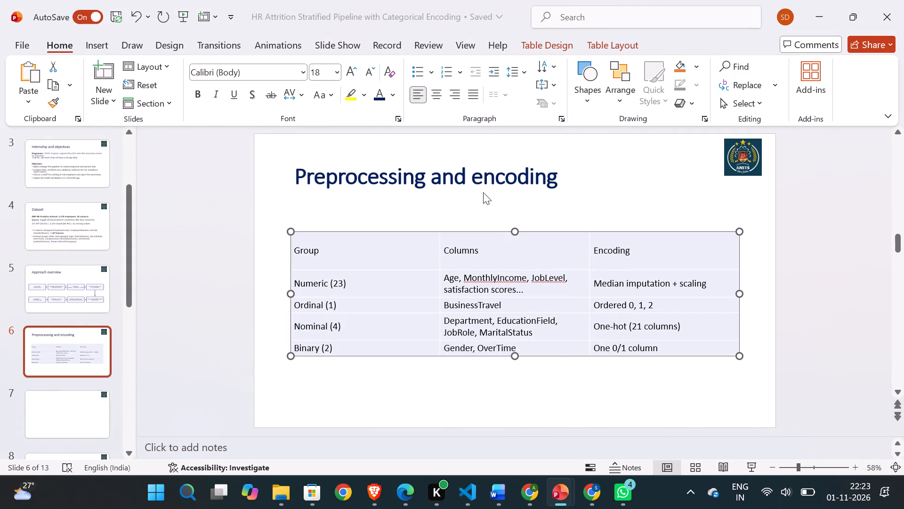
Minimize the presentation and close the Chrome windows showing the Claude outline and the internship certificate.
{"action": "left_click", "coordinate": [812, 3]}
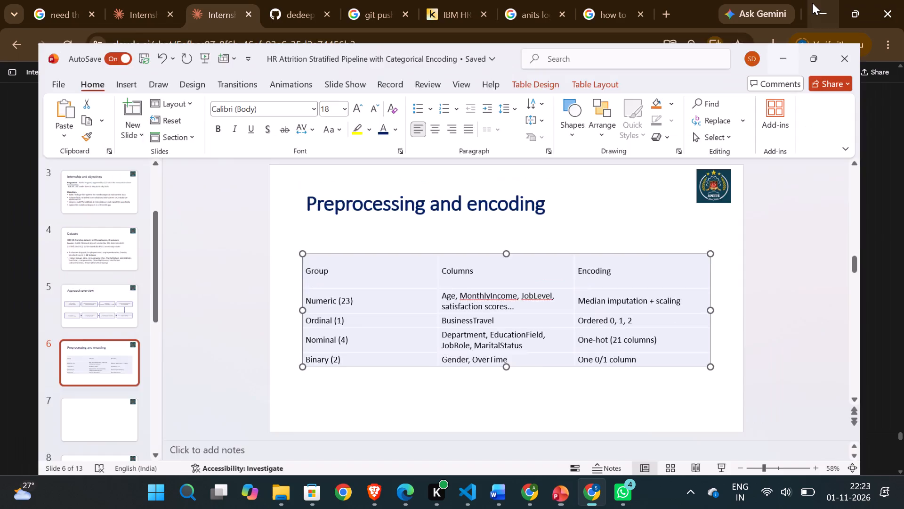
{"action": "left_click", "coordinate": [903, 0]}
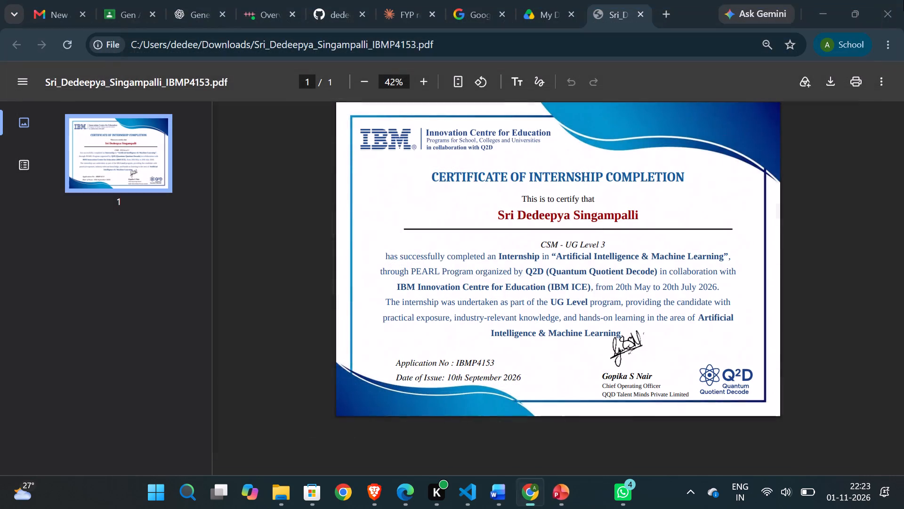
{"action": "left_click", "coordinate": [903, 0]}
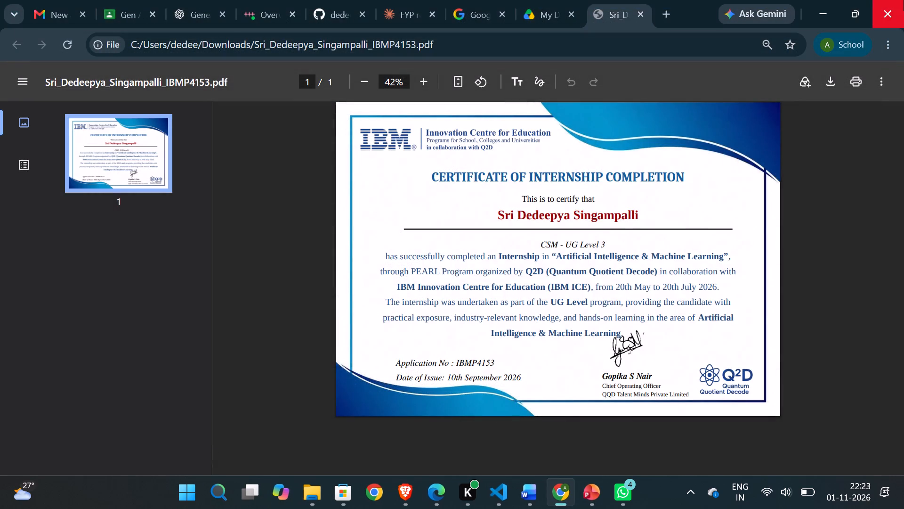
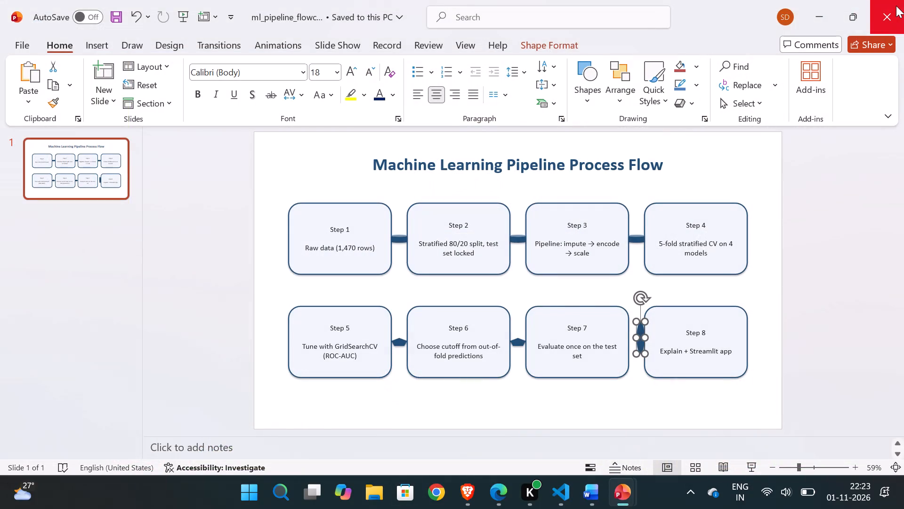
Close the ml_pipeline_flowchart presentation containing the Machine Learning Pipeline Process Flow slide.
{"action": "left_click", "coordinate": [878, 12]}
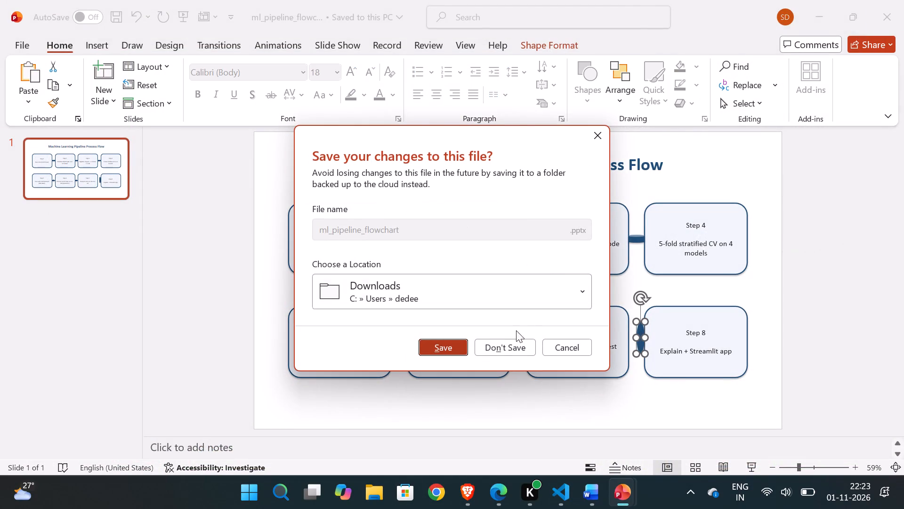